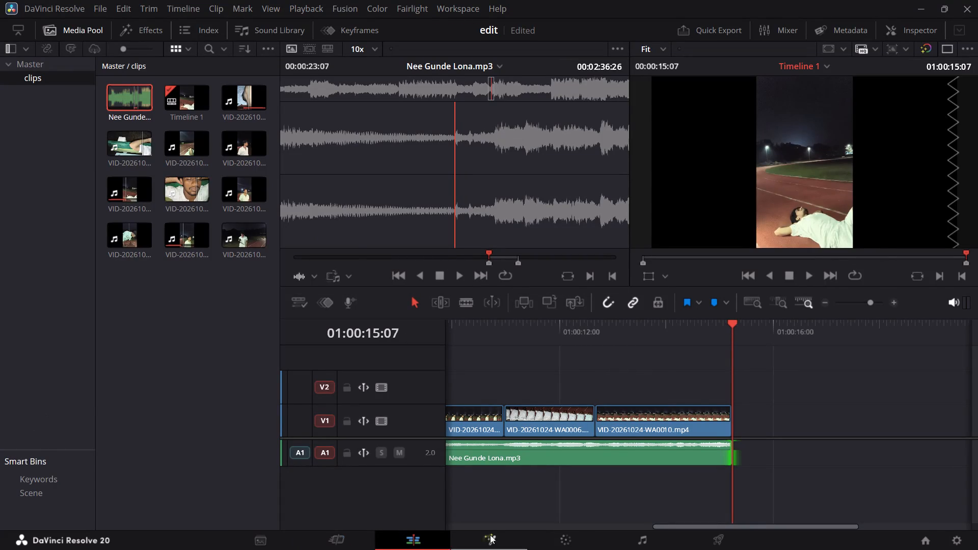
# Add the entire timeline to the render queue as an MP4 H.264 file named 6 in the Videos folder.
pyautogui.moveTo(721, 541); pyautogui.dragTo(715, 545)
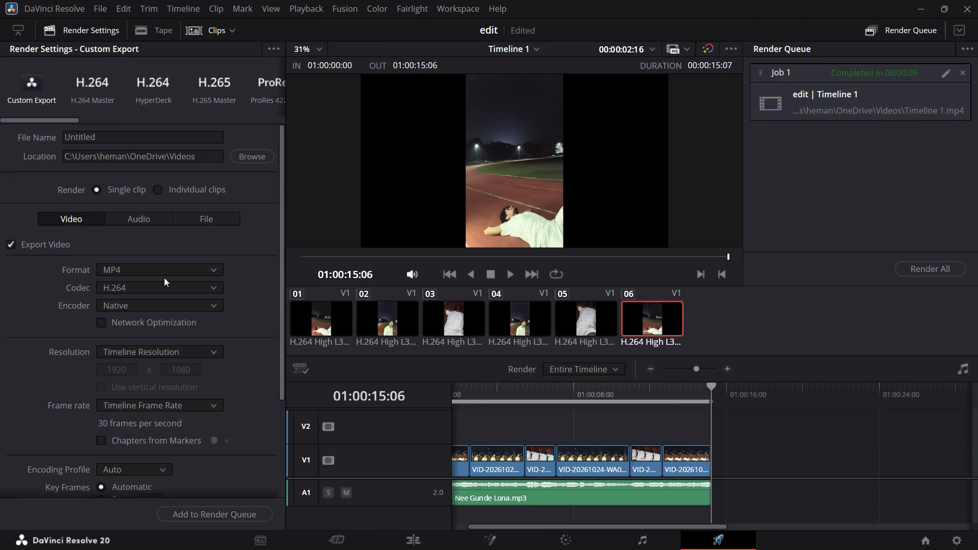
pyautogui.click(192, 268)
pyautogui.click(192, 268)
pyautogui.click(218, 518)
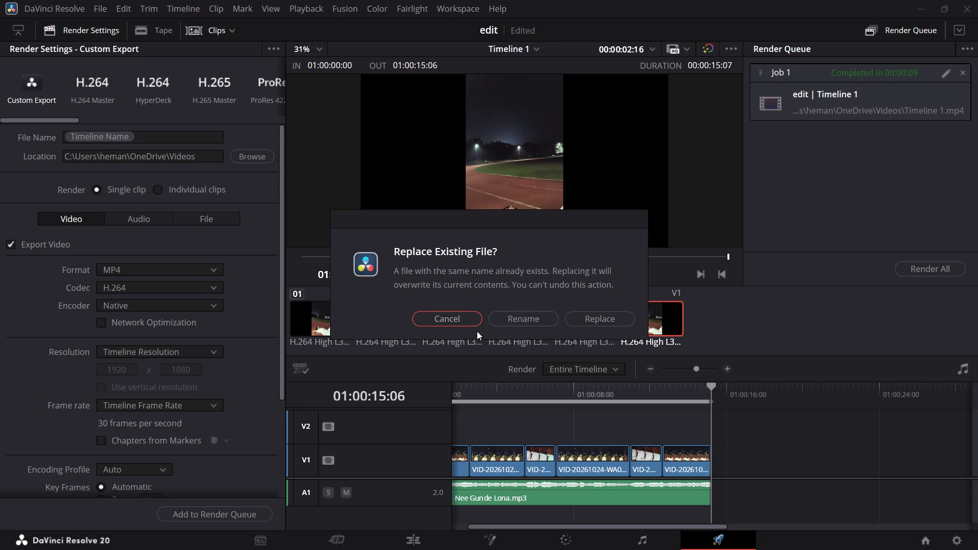
pyautogui.click(525, 313)
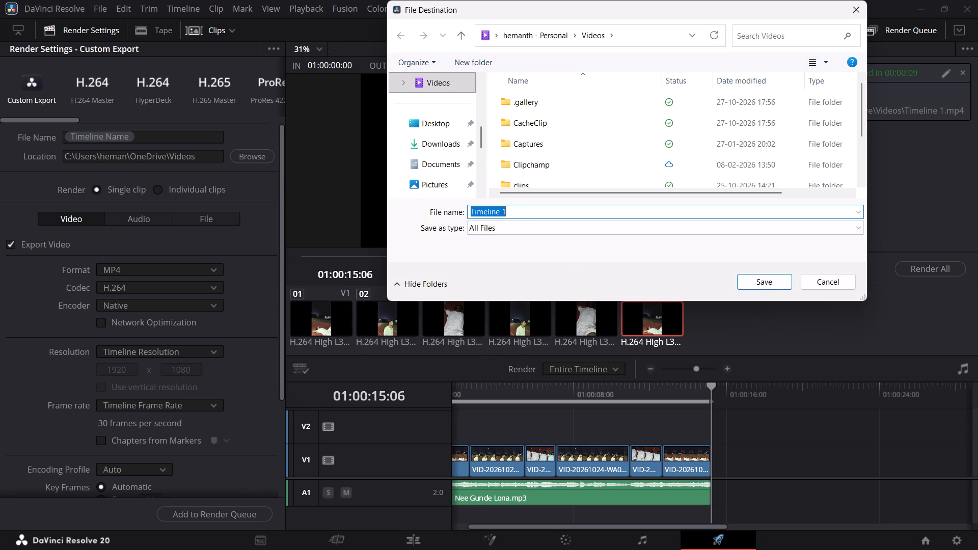
pyautogui.press('6')
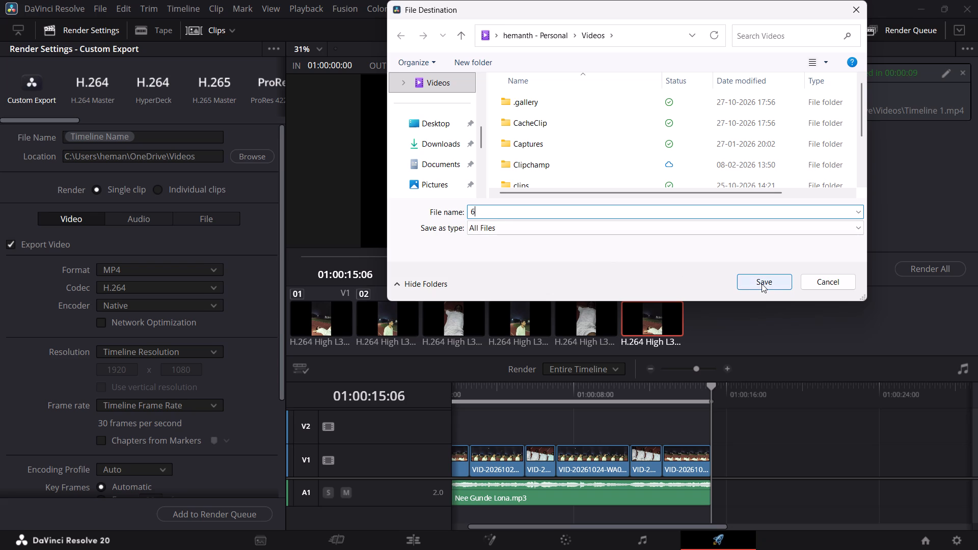
pyautogui.click(762, 284)
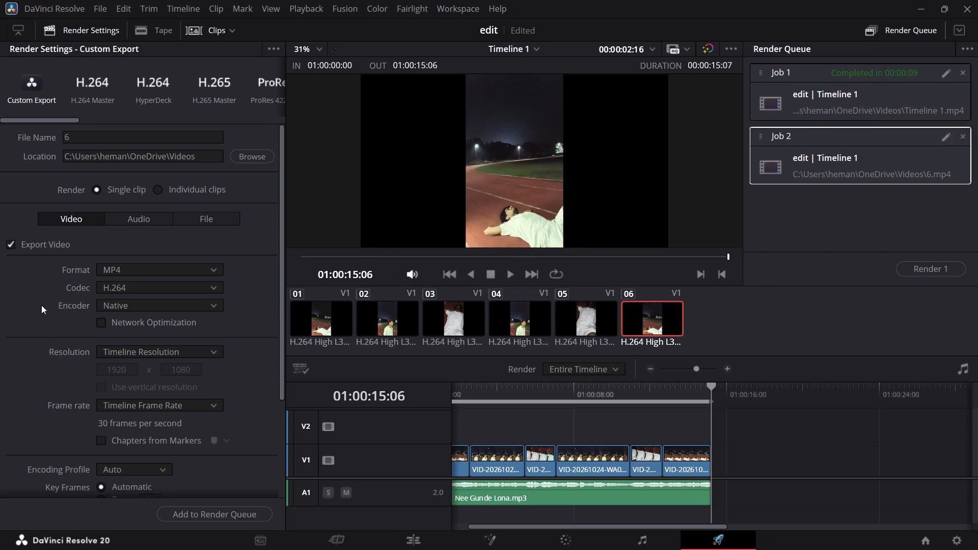
# Create a new project named 8.
pyautogui.click(338, 535)
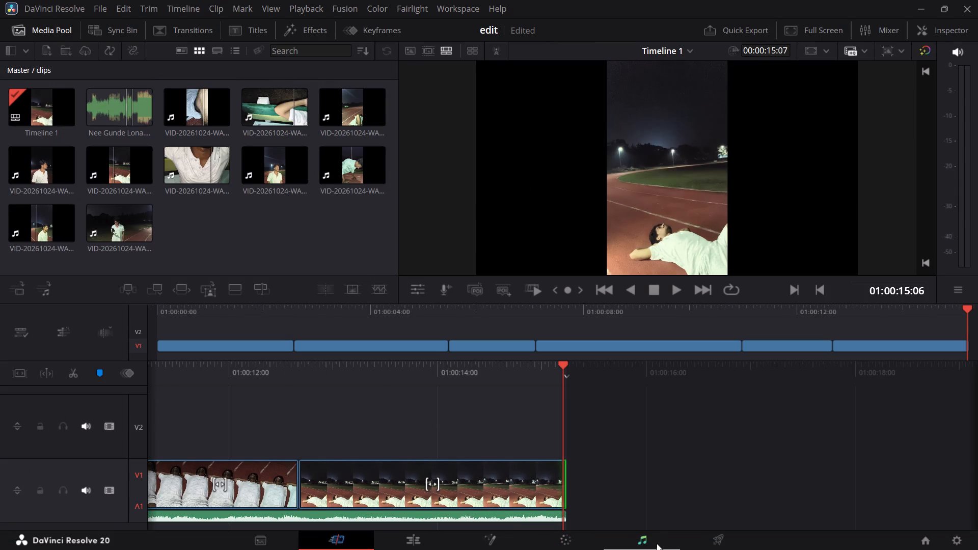
pyautogui.click(919, 540)
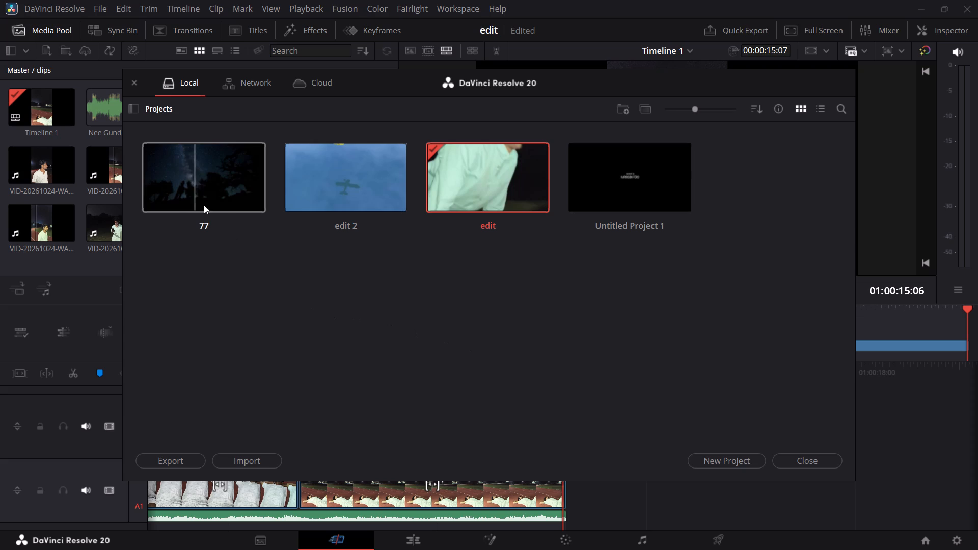
pyautogui.click(646, 196)
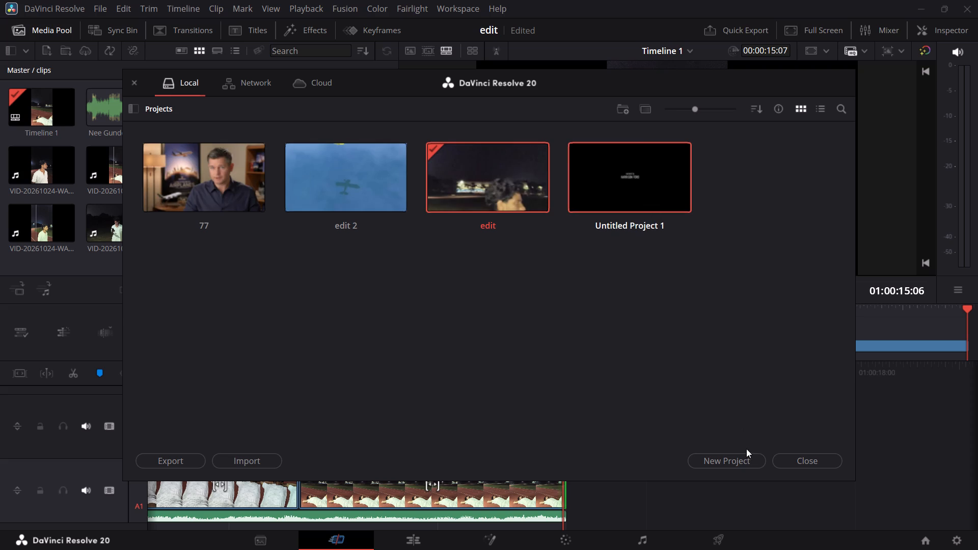
pyautogui.click(732, 463)
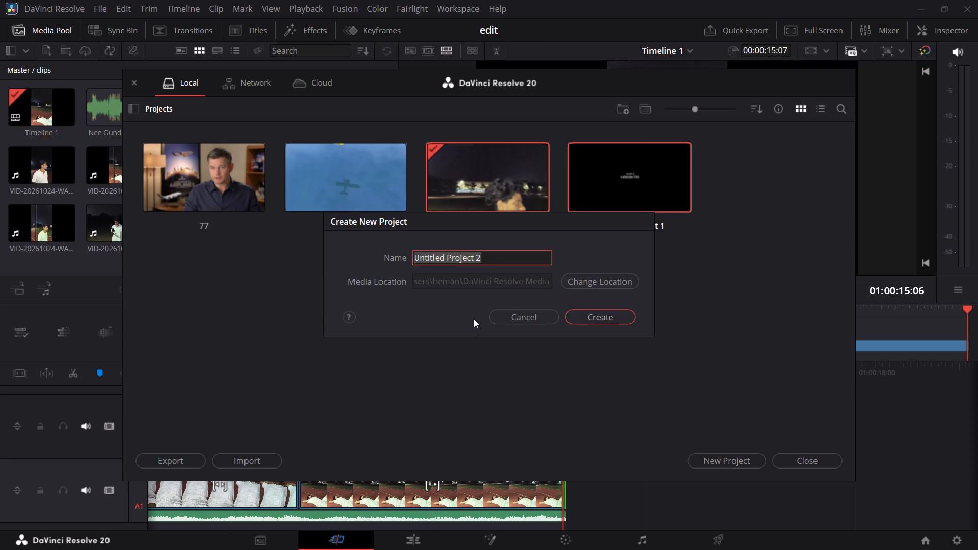
pyautogui.press('8')
pyautogui.click(615, 318)
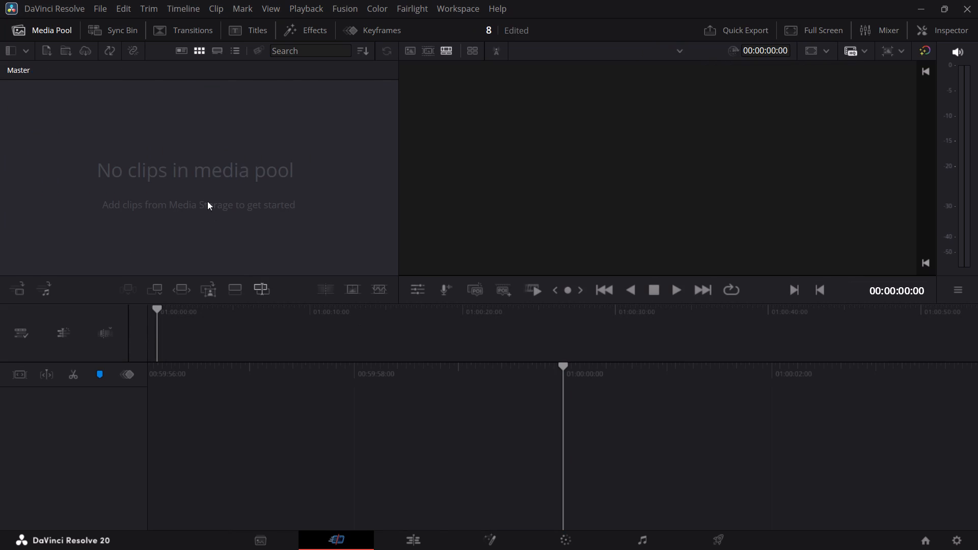
# Import the eight clips AOA_CLIP_04 through A663C012_SOUTH_POLE_TAKE_OFF from the VIDEO CLIPS folder, changing the project frame rate to match them.
pyautogui.click(416, 532)
pyautogui.rightClick(180, 194)
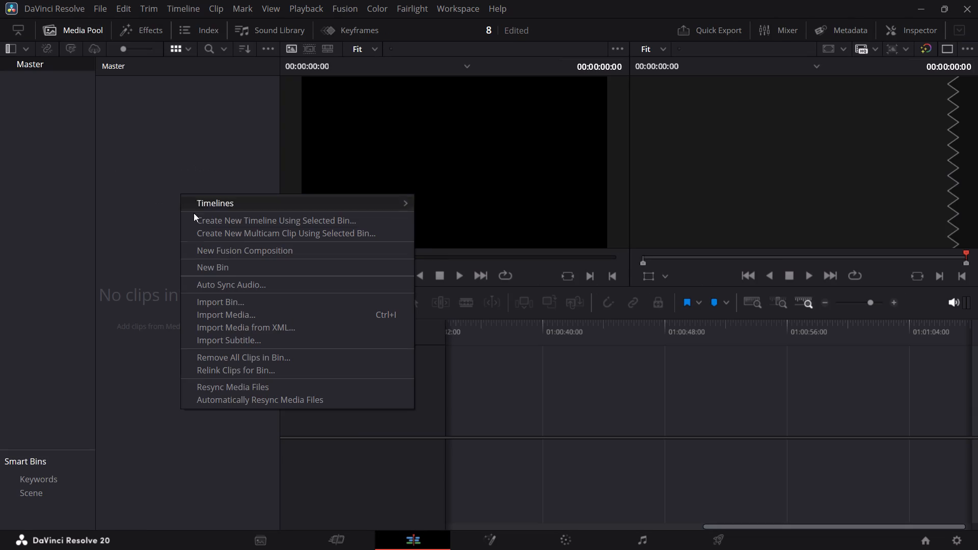
pyautogui.click(225, 310)
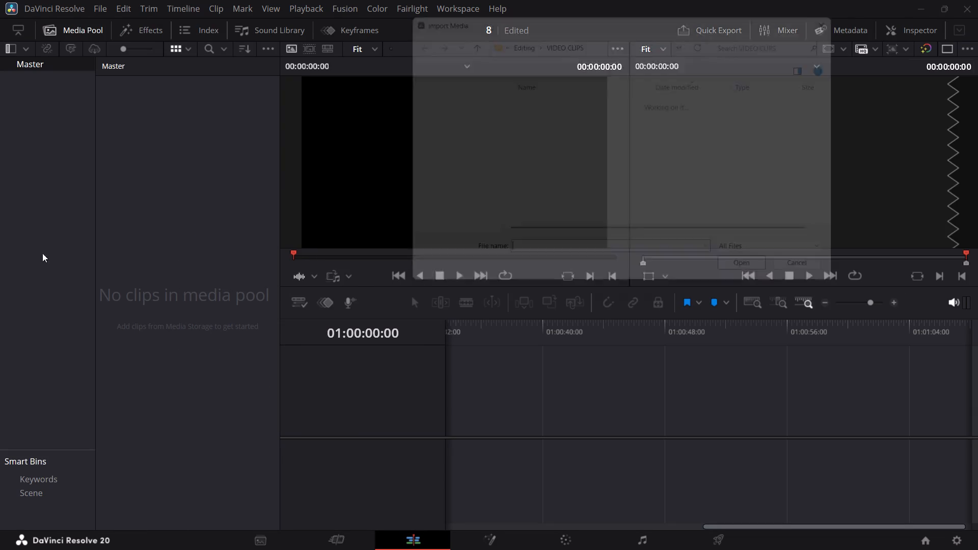
pyautogui.scroll(-1, 578, 151)
pyautogui.scroll(4, 578, 151)
pyautogui.scroll(-5, 578, 151)
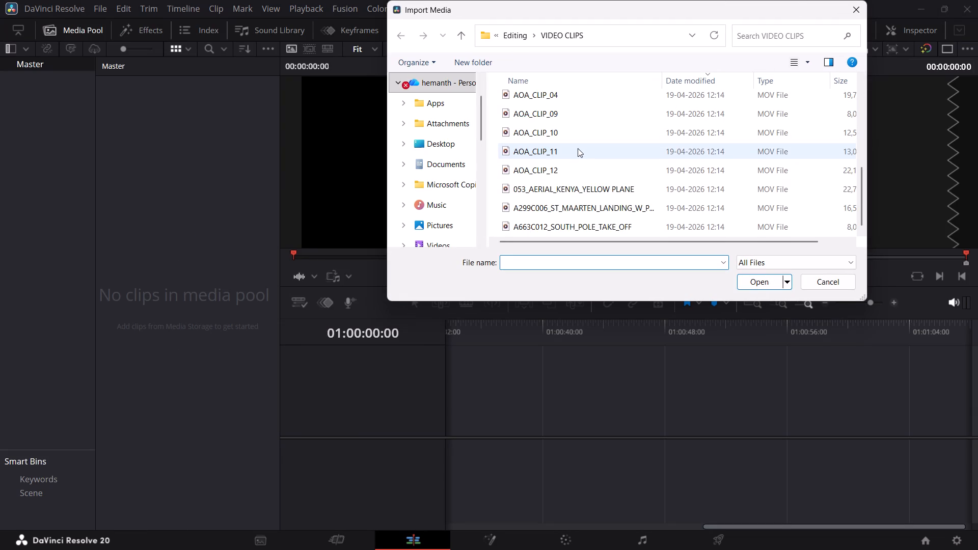
pyautogui.scroll(-1, 579, 147)
pyautogui.scroll(2, 579, 147)
pyautogui.scroll(-1, 566, 153)
pyautogui.scroll(3, 566, 153)
pyautogui.scroll(-2, 566, 153)
pyautogui.scroll(5, 566, 153)
pyautogui.scroll(-14, 566, 153)
pyautogui.scroll(3, 567, 151)
pyautogui.scroll(-2, 567, 151)
pyautogui.scroll(5, 571, 147)
pyautogui.scroll(-1, 571, 147)
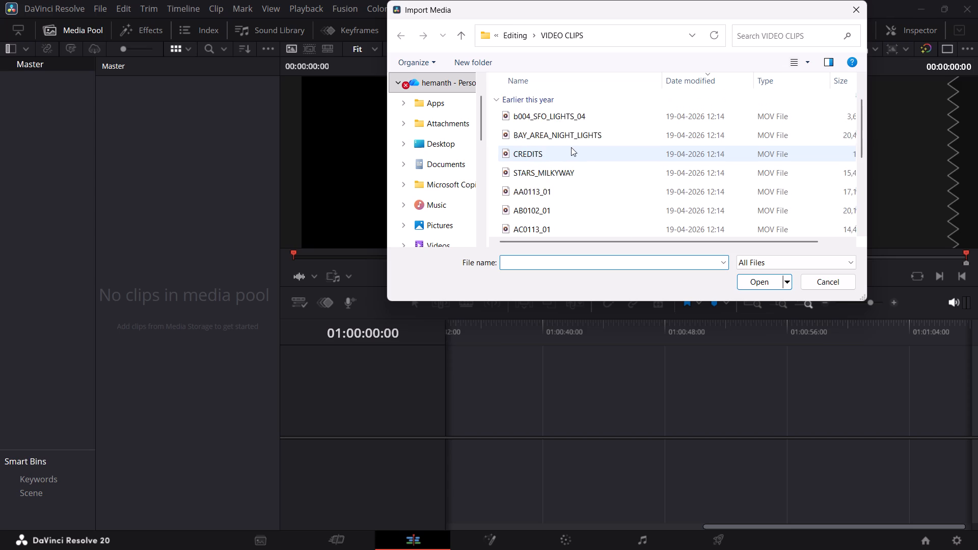
pyautogui.scroll(-2, 576, 142)
pyautogui.scroll(5, 576, 142)
pyautogui.scroll(-1, 576, 142)
pyautogui.scroll(2, 576, 142)
pyautogui.scroll(-1, 576, 142)
pyautogui.scroll(1, 576, 142)
pyautogui.scroll(-13, 576, 142)
pyautogui.scroll(1, 577, 142)
pyautogui.scroll(-4, 577, 142)
pyautogui.scroll(1, 577, 142)
pyautogui.scroll(-1, 577, 142)
pyautogui.scroll(6, 577, 142)
pyautogui.scroll(-9, 577, 142)
pyautogui.scroll(1, 574, 151)
pyautogui.scroll(-1, 574, 150)
pyautogui.scroll(2, 574, 150)
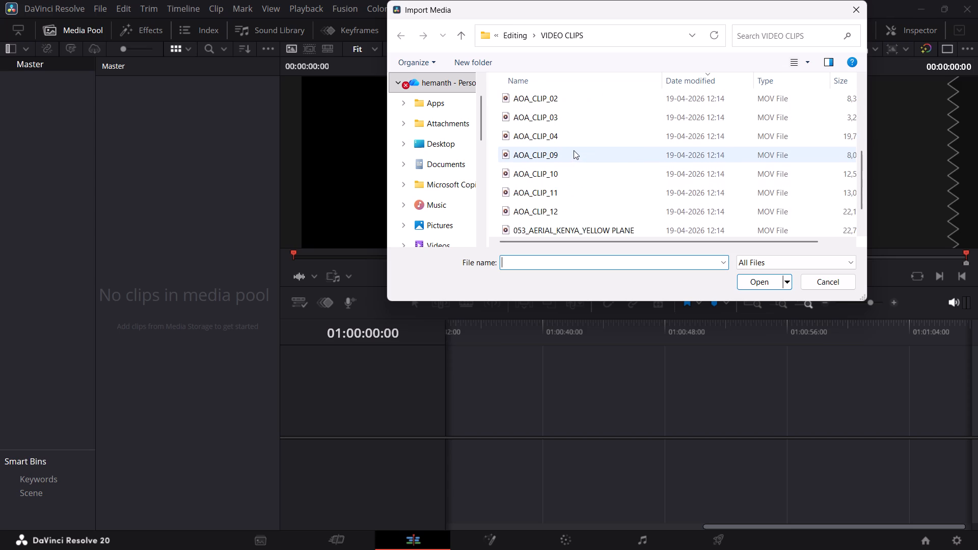
pyautogui.scroll(-2, 574, 150)
pyautogui.scroll(3, 574, 150)
pyautogui.scroll(-5, 574, 150)
pyautogui.scroll(2, 580, 144)
pyautogui.scroll(-6, 580, 144)
pyautogui.scroll(2, 580, 144)
pyautogui.scroll(-2, 580, 144)
pyautogui.scroll(1, 580, 144)
pyautogui.scroll(-4, 580, 144)
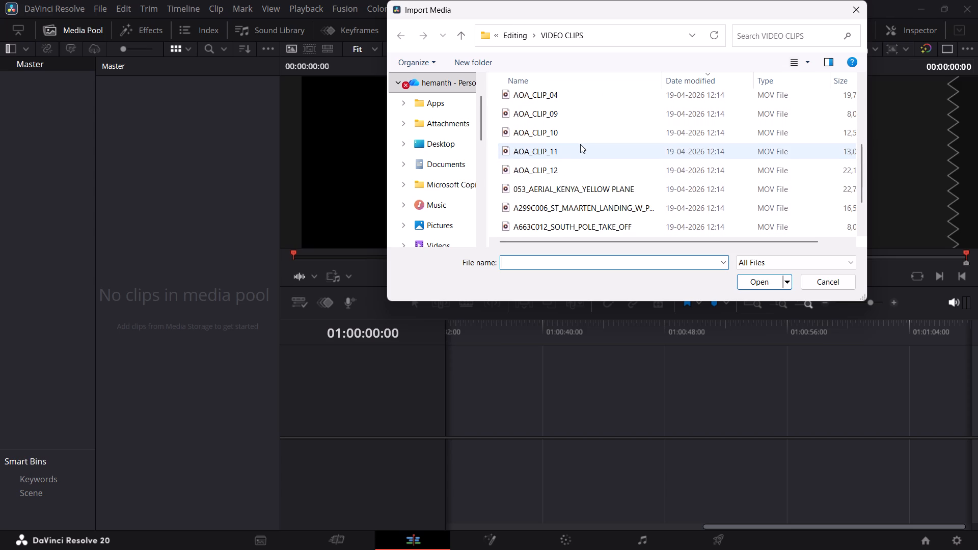
pyautogui.click(572, 227)
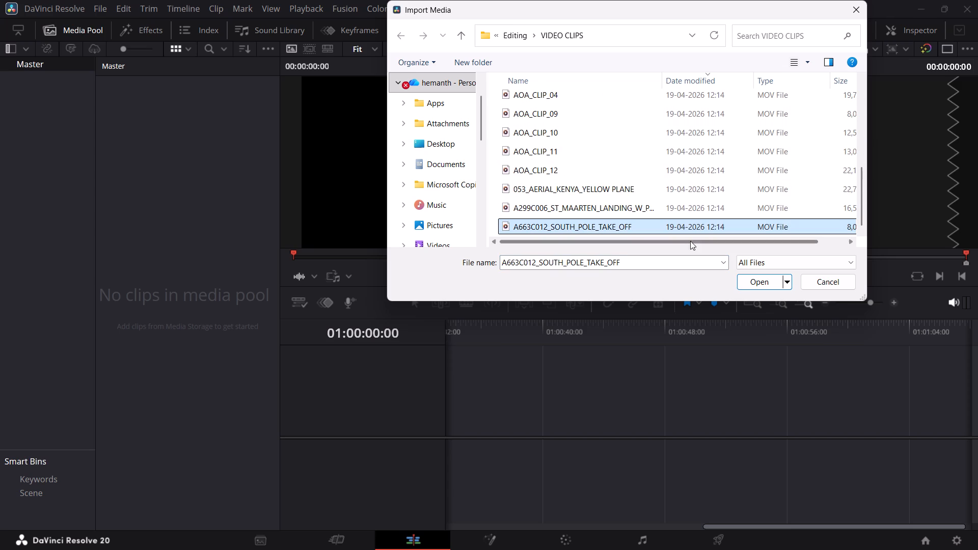
pyautogui.keyDown('ctrl'); pyautogui.click(597, 207); pyautogui.keyUp('ctrl')
pyautogui.keyDown('ctrl'); pyautogui.click(585, 194); pyautogui.keyUp('ctrl')
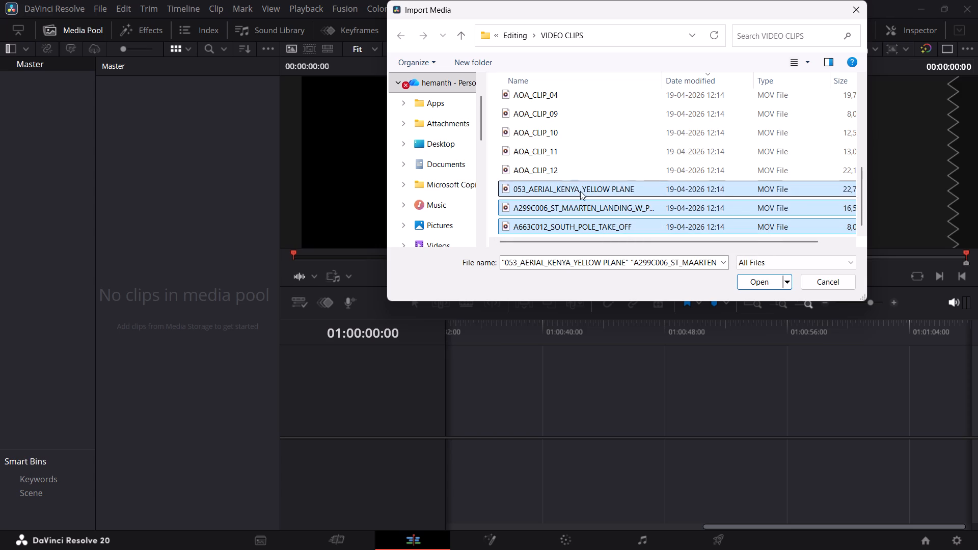
pyautogui.keyDown('ctrl'); pyautogui.click(561, 173); pyautogui.keyUp('ctrl')
pyautogui.keyDown('ctrl'); pyautogui.click(560, 159); pyautogui.keyUp('ctrl')
pyautogui.keyDown('ctrl'); pyautogui.click(559, 155); pyautogui.keyUp('ctrl')
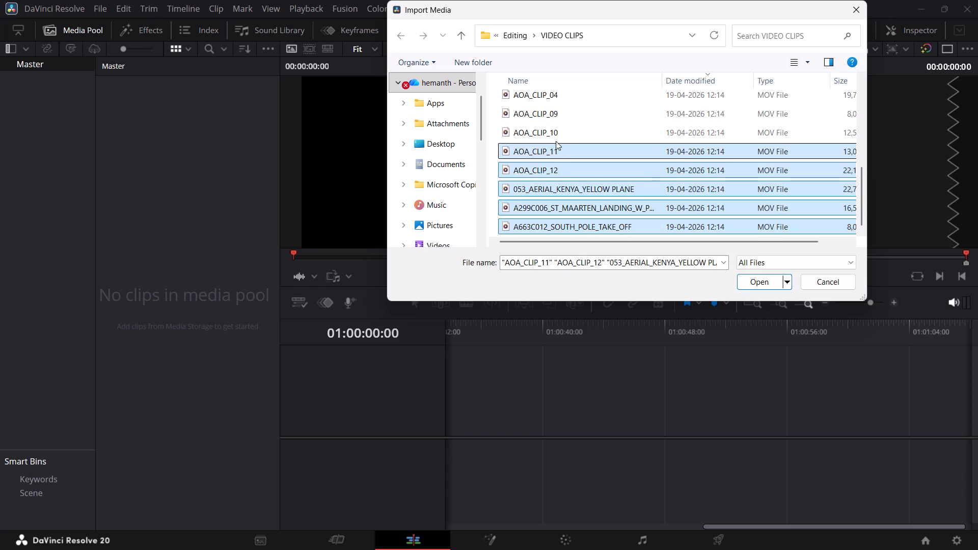
pyautogui.keyDown('ctrl'); pyautogui.click(557, 136); pyautogui.keyUp('ctrl')
pyautogui.keyDown('ctrl'); pyautogui.click(556, 120); pyautogui.keyUp('ctrl')
pyautogui.keyDown('ctrl'); pyautogui.click(572, 101); pyautogui.keyUp('ctrl')
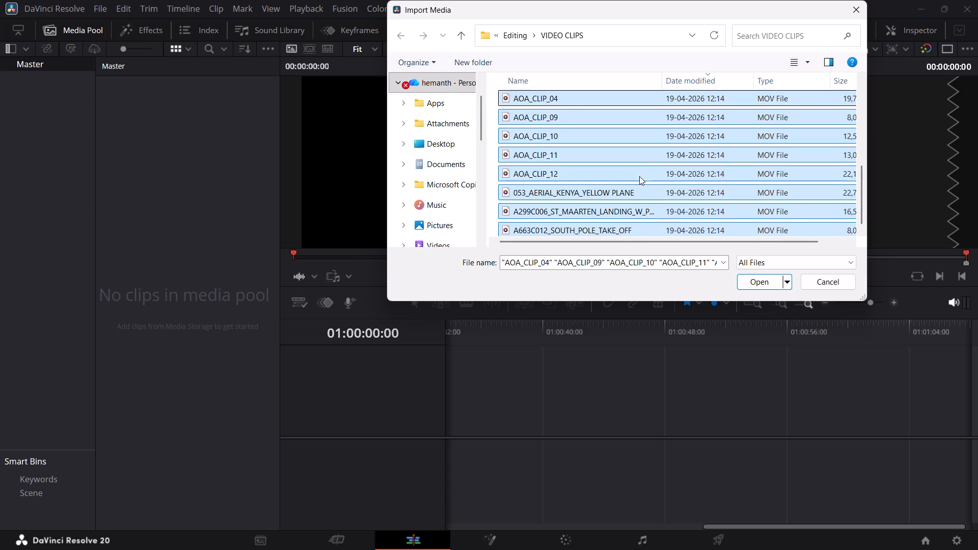
pyautogui.keyDown('ctrl'); pyautogui.click(753, 280); pyautogui.keyUp('ctrl')
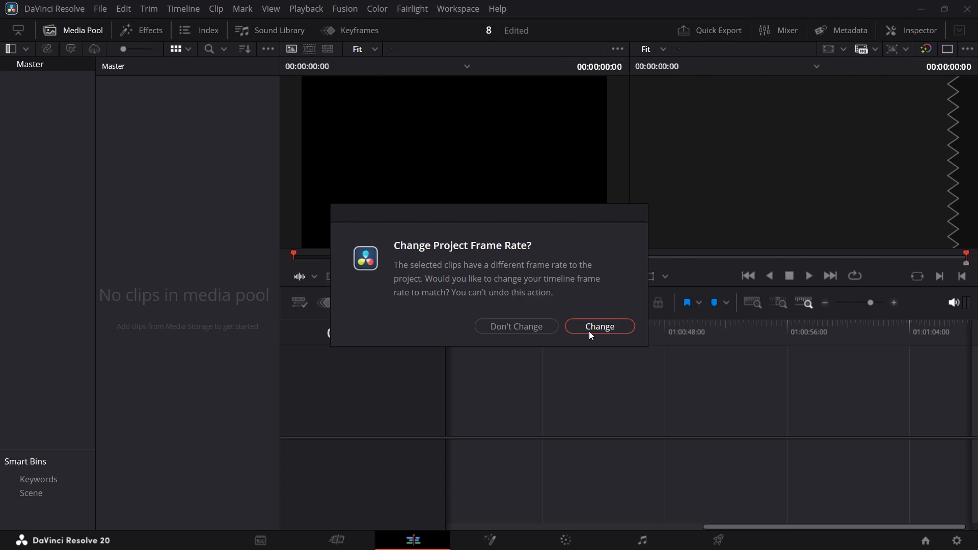
pyautogui.click(589, 328)
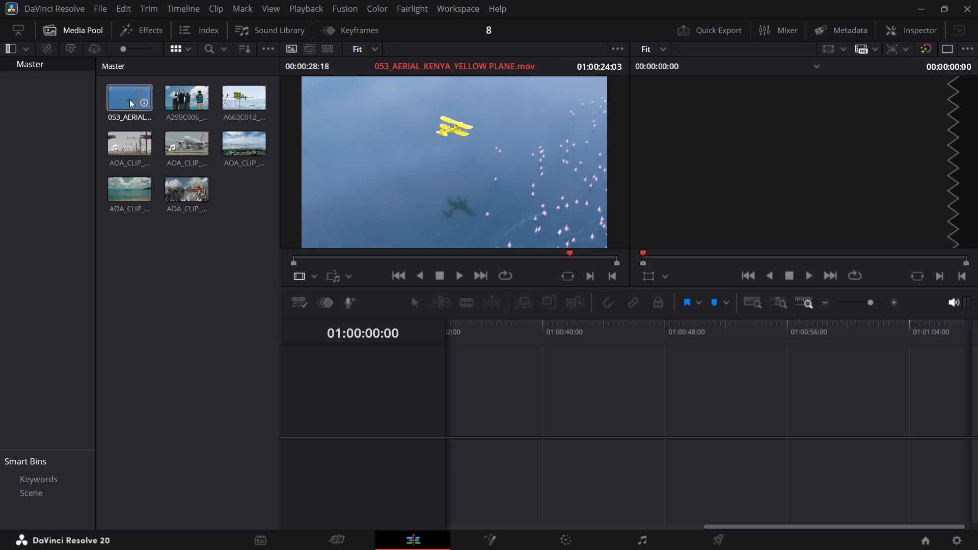
# Preview the 053_AERIAL_KENYA_YELLOW PLANE and A299C006_ST_MAARTEN_LANDING_W_PEOPLE clips in the source viewer.
pyautogui.doubleClick(128, 99)
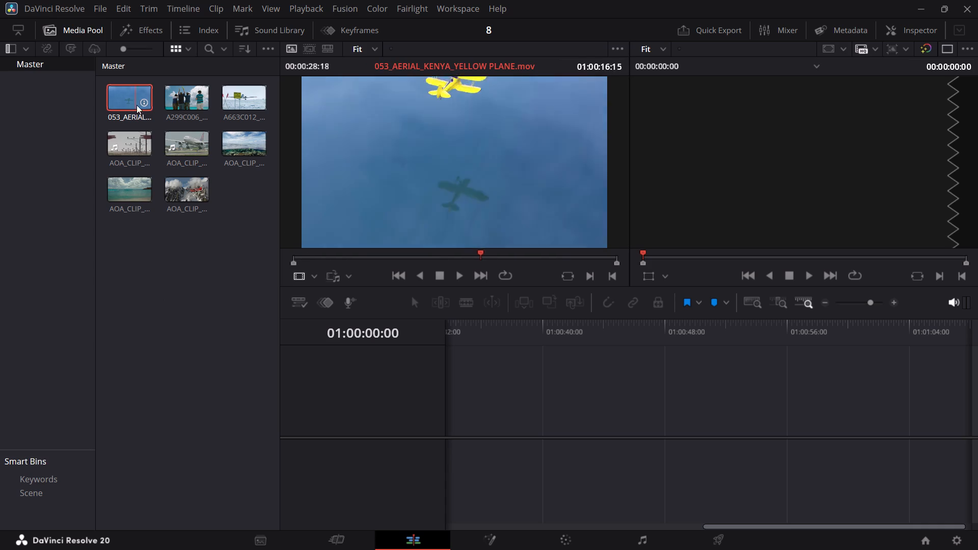
pyautogui.doubleClick(181, 98)
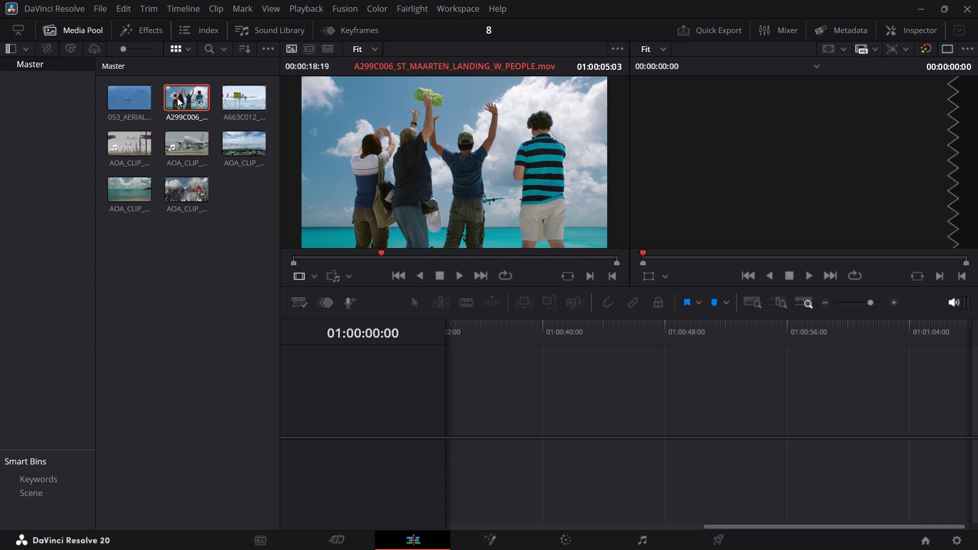
pyautogui.click(230, 104)
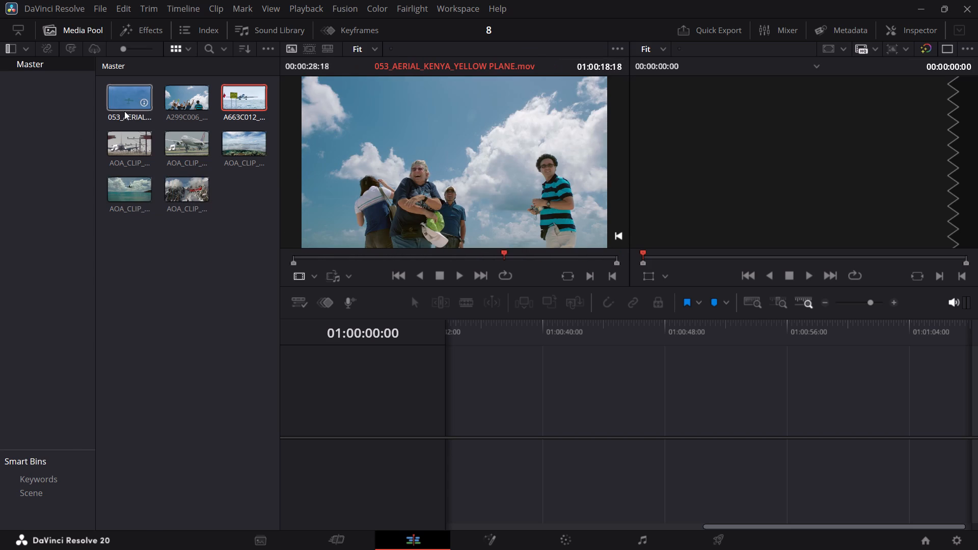
# Remove the 053_AERIAL_KENYA_YELLOW PLANE clip from the media pool.
pyautogui.rightClick(129, 96)
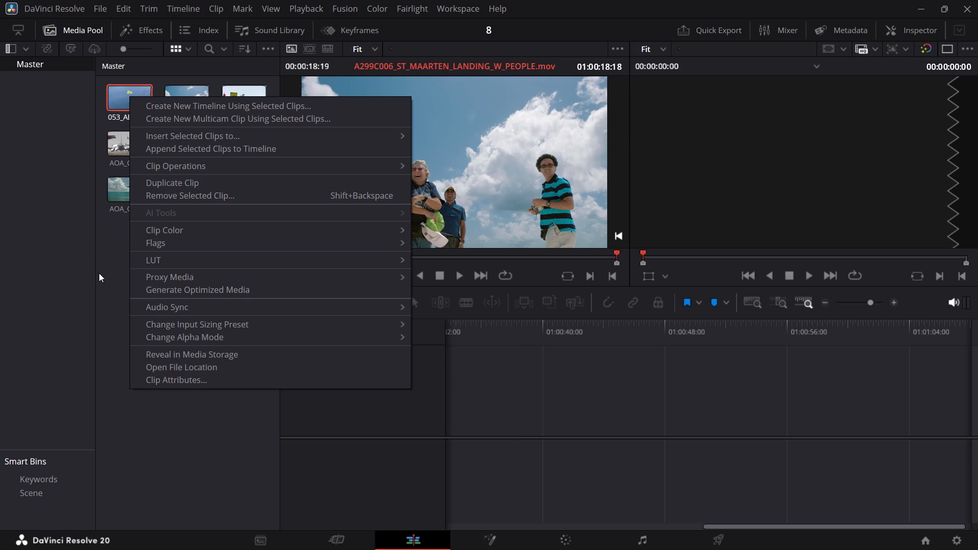
pyautogui.click(188, 197)
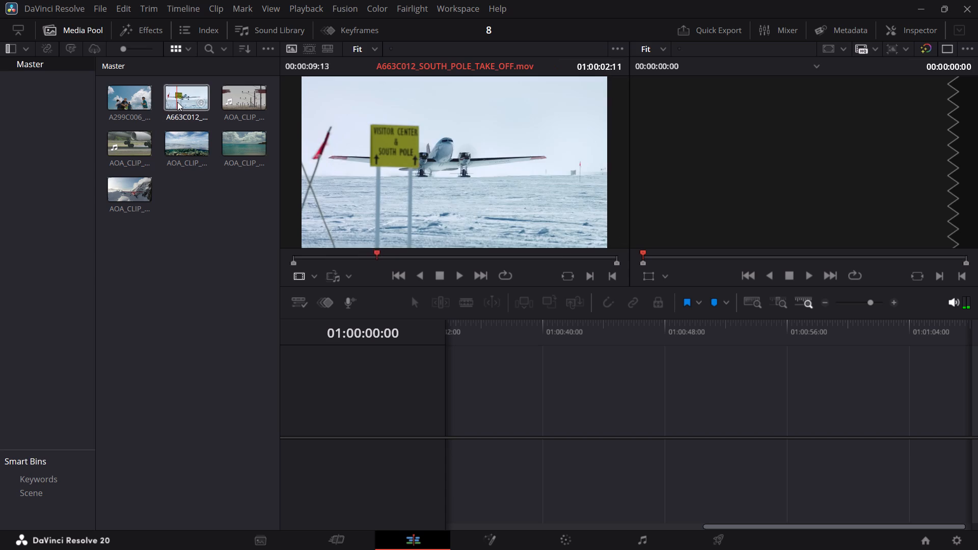
# Preview the A663C012_SOUTH_POLE_TAKE_OFF, AOA_CLIP_09 and AOA_CLIP_04 clips from their beginnings in the source viewer.
pyautogui.click(177, 102)
pyautogui.doubleClick(183, 101)
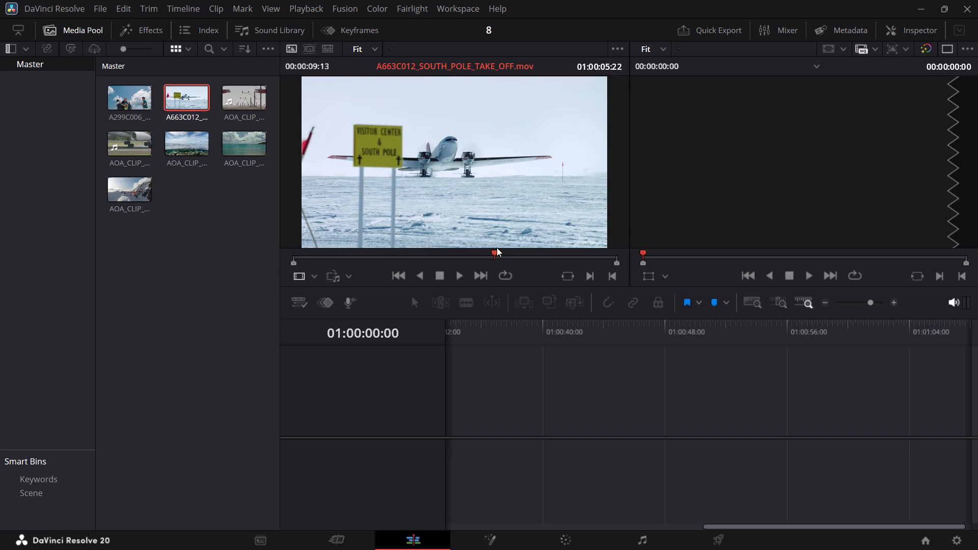
pyautogui.moveTo(497, 252); pyautogui.dragTo(282, 253)
pyautogui.click(456, 277)
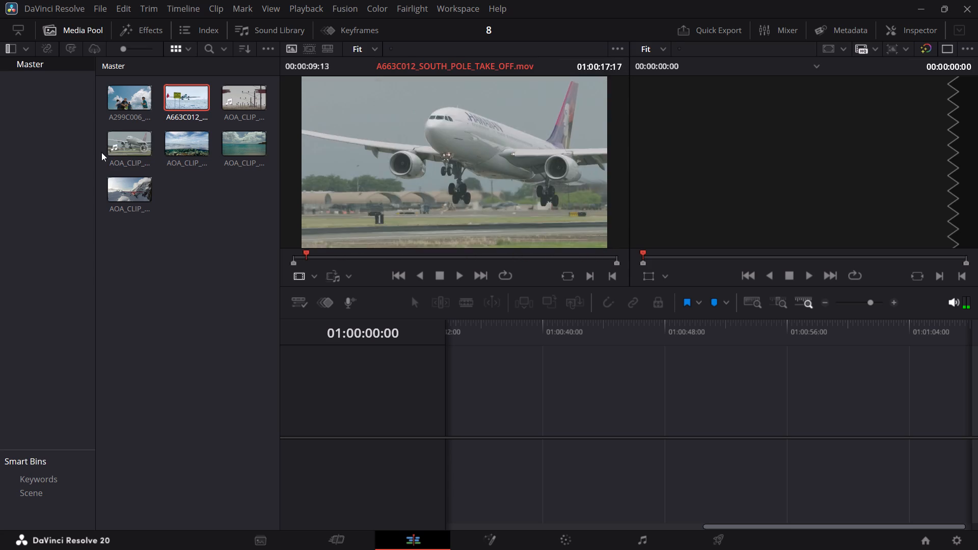
pyautogui.doubleClick(115, 149)
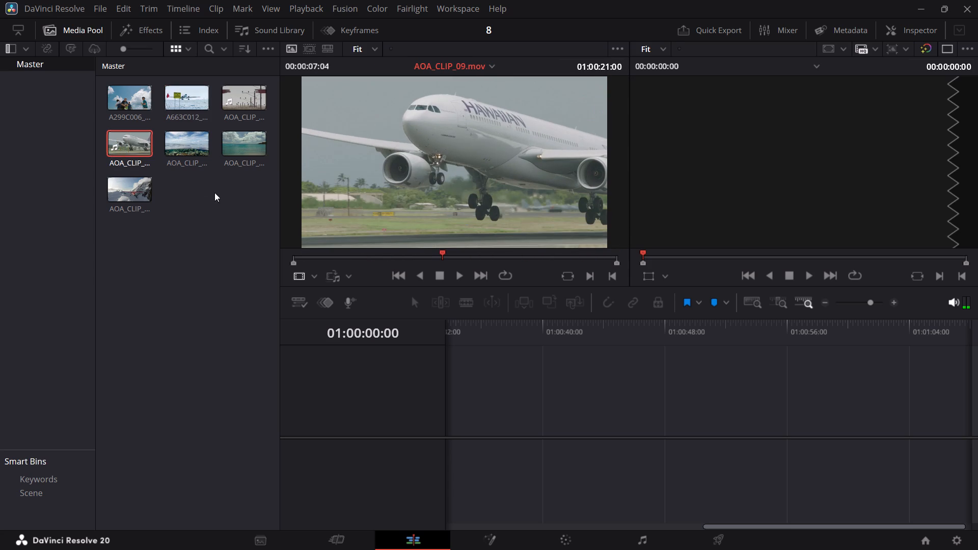
pyautogui.moveTo(441, 255); pyautogui.dragTo(321, 253)
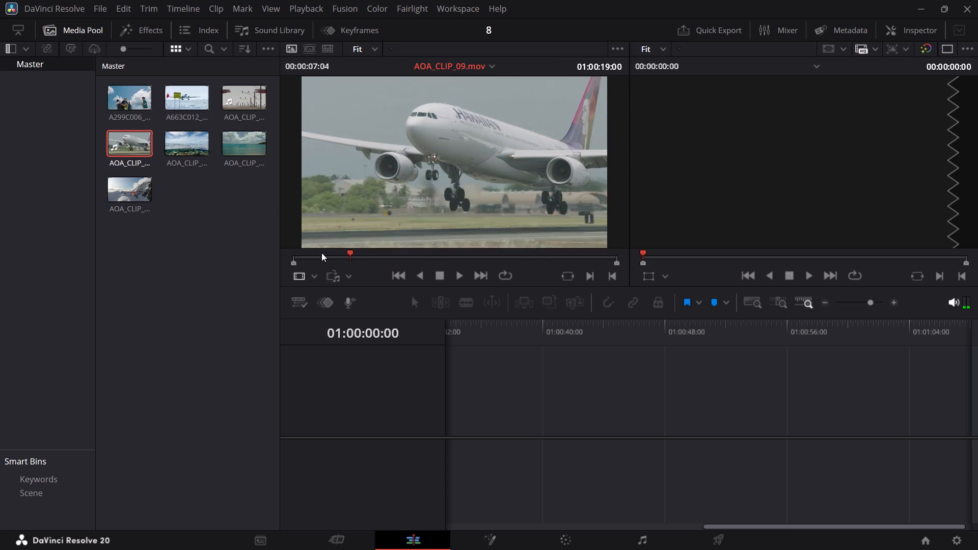
pyautogui.moveTo(321, 253); pyautogui.dragTo(280, 253)
pyautogui.click(460, 274)
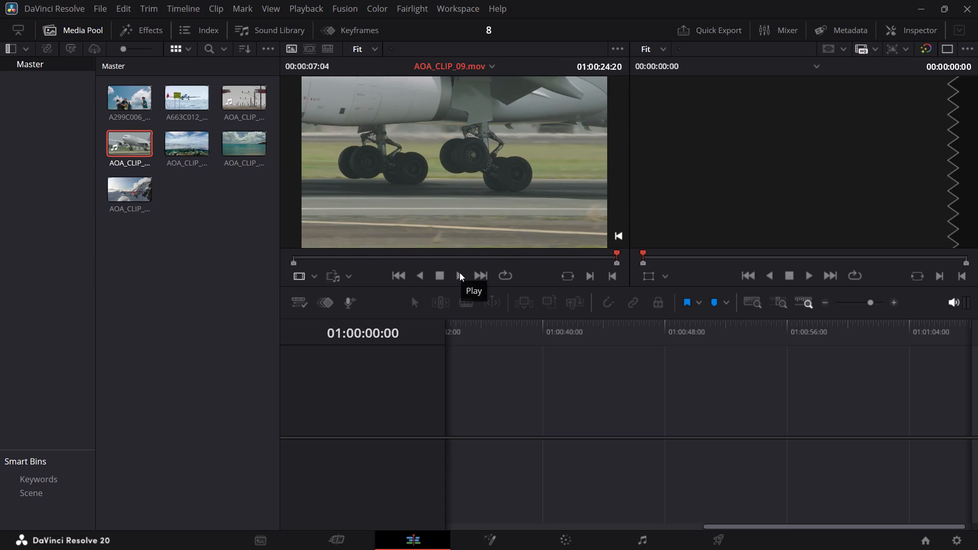
pyautogui.doubleClick(227, 99)
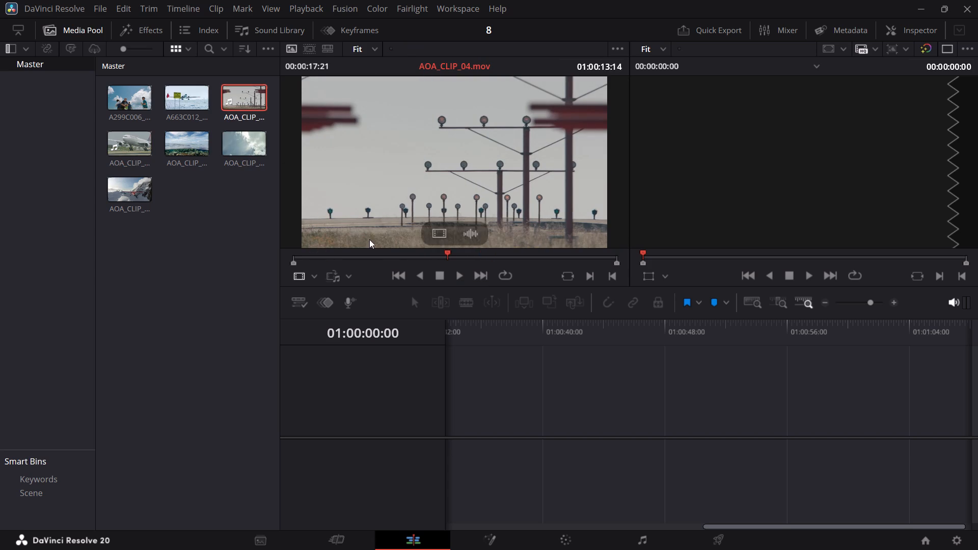
pyautogui.moveTo(449, 251); pyautogui.dragTo(274, 250)
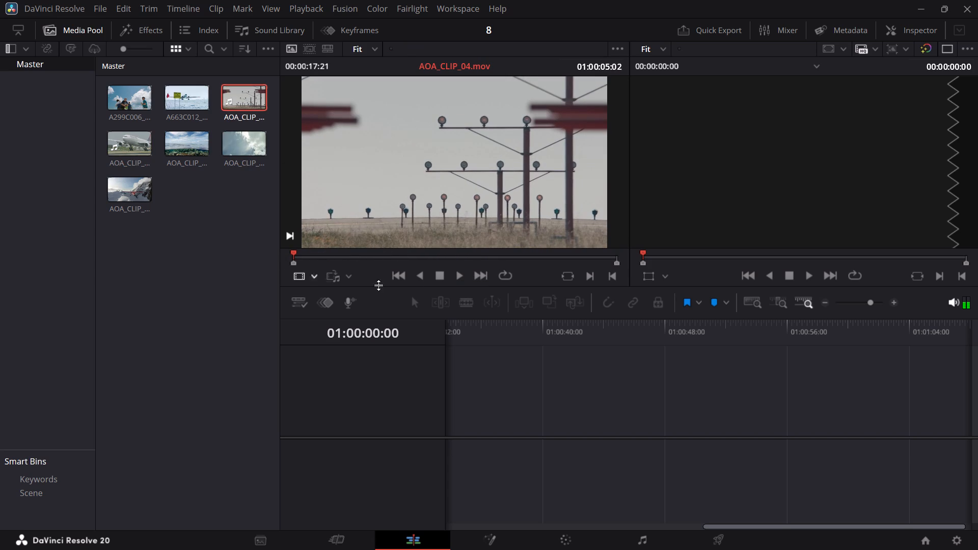
pyautogui.click(458, 278)
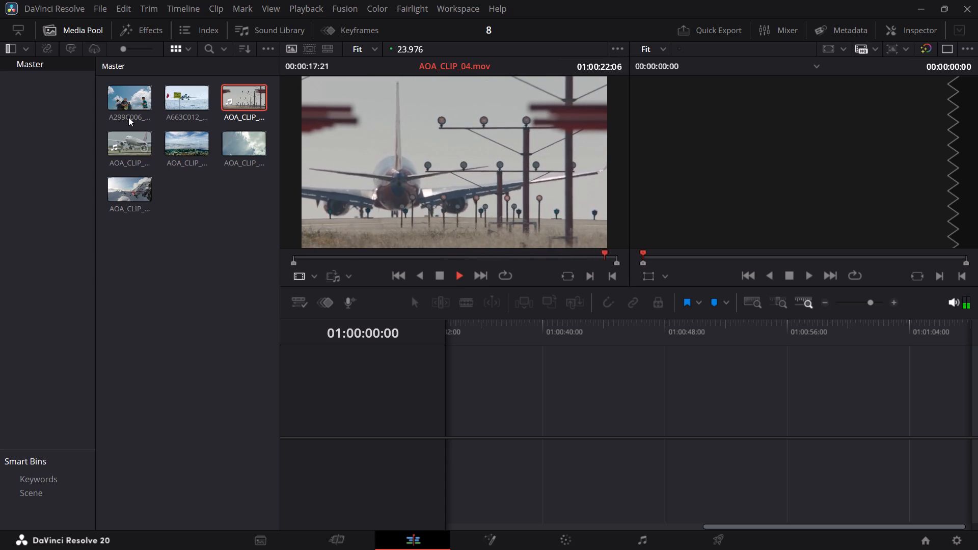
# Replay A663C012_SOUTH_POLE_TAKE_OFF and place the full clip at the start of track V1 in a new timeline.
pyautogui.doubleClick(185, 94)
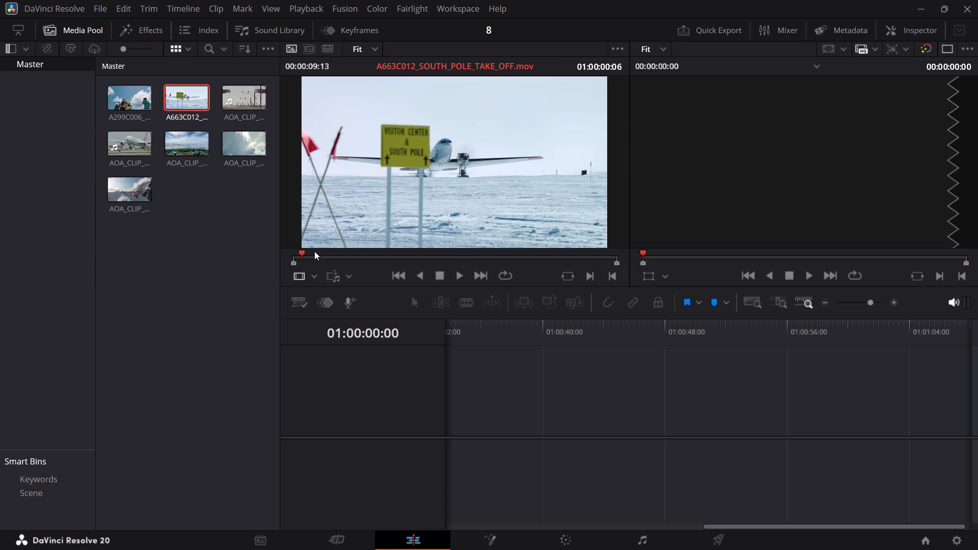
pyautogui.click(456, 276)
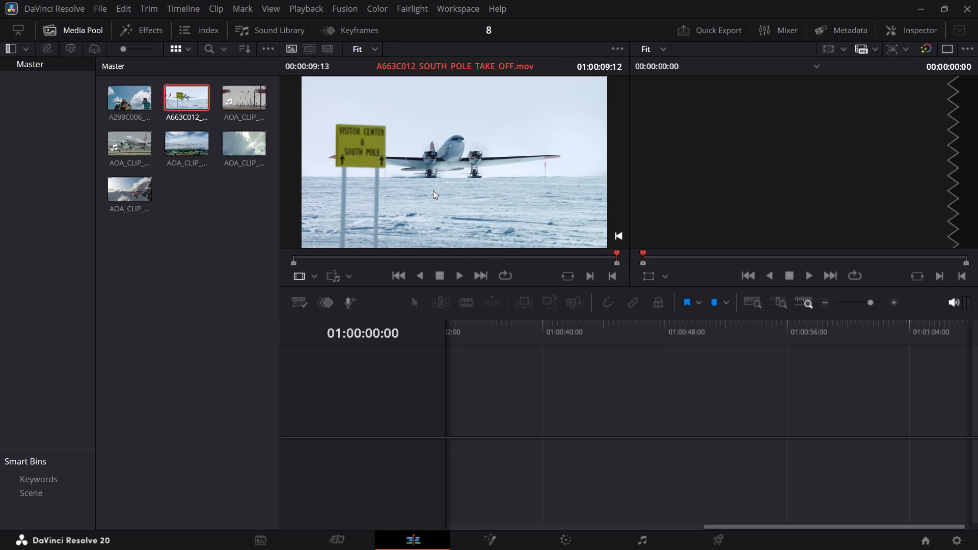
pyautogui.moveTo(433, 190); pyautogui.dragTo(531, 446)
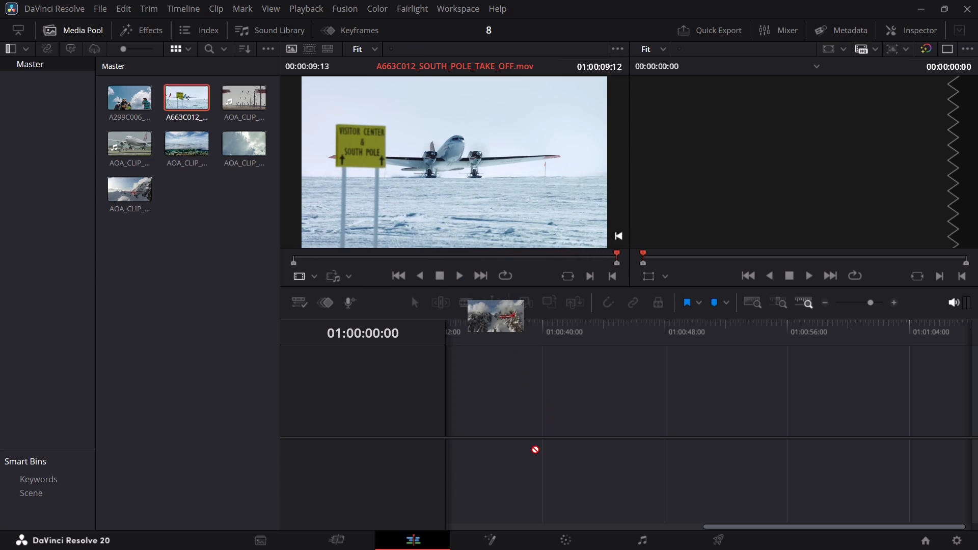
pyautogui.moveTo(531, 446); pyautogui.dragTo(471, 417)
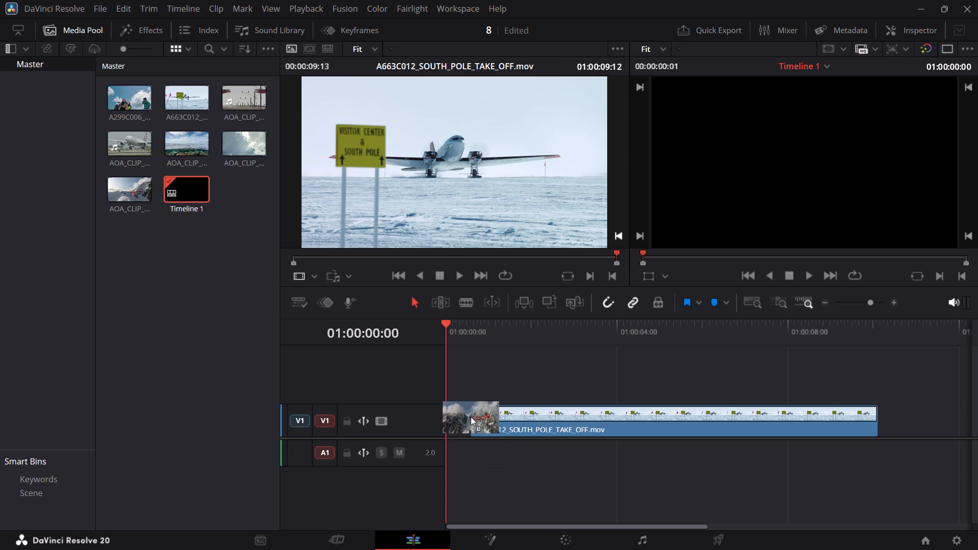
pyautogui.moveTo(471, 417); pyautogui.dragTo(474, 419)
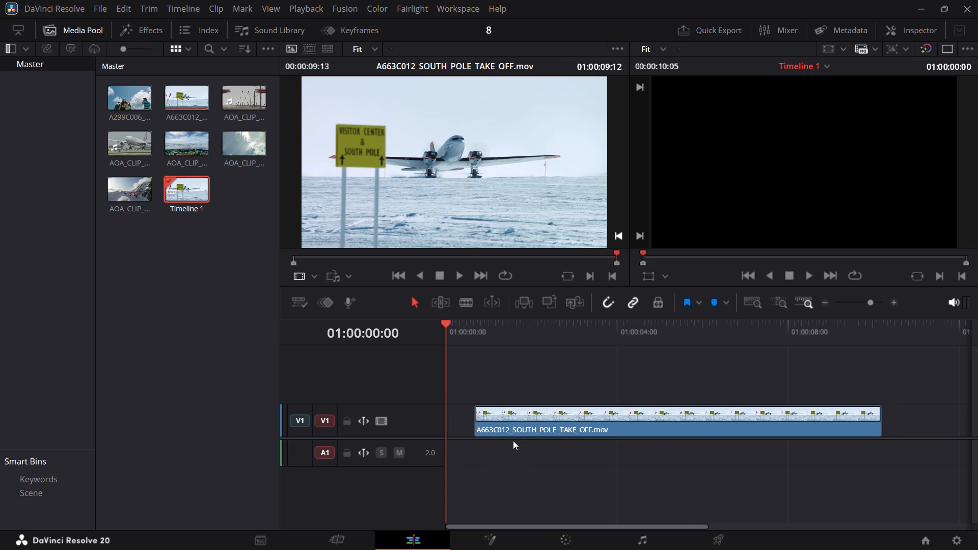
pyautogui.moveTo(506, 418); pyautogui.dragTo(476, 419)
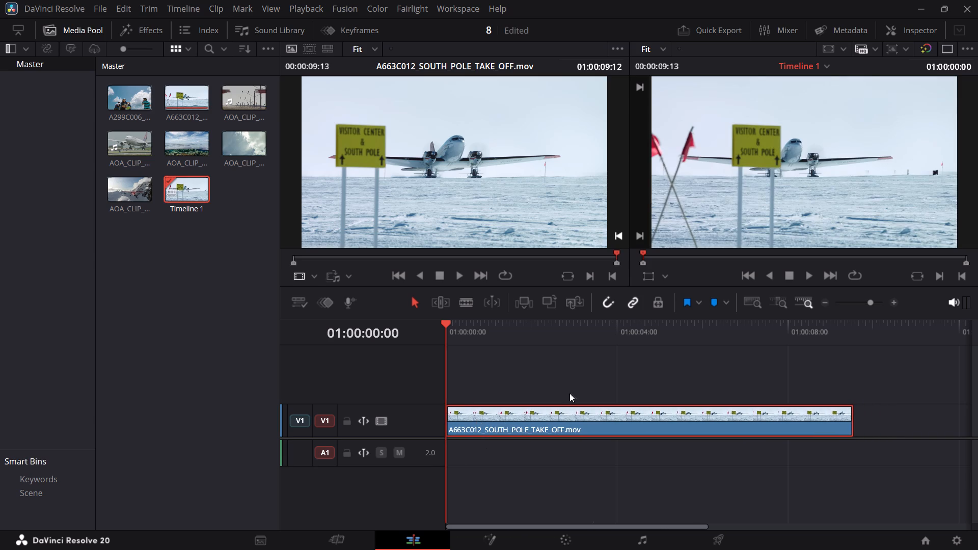
# Play the timeline and mark an out point for a marked duration of 00:00:04:18.
pyautogui.click(806, 275)
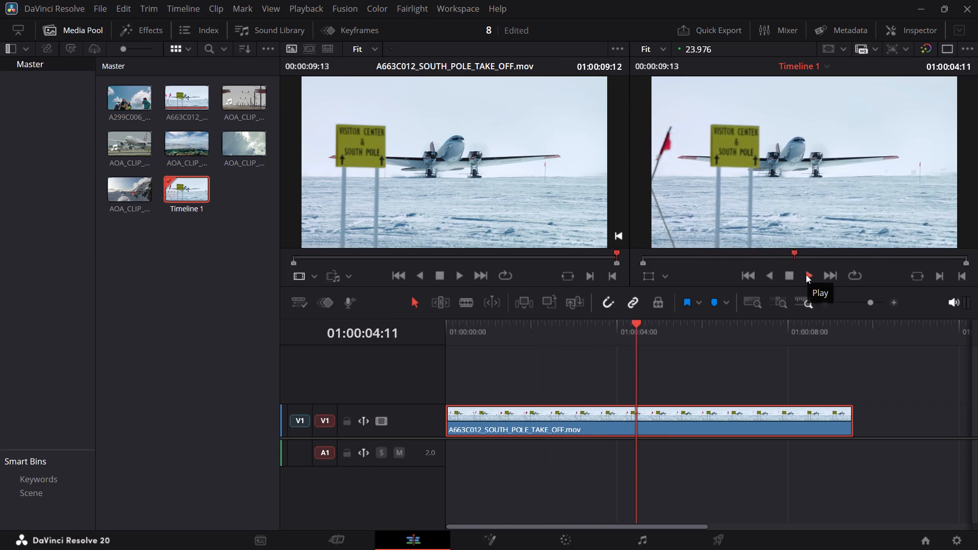
pyautogui.press('o')
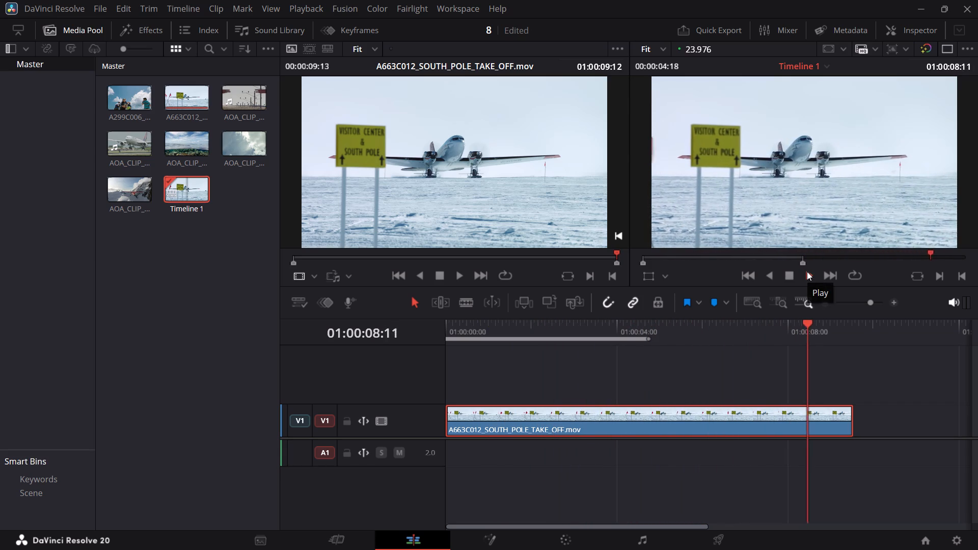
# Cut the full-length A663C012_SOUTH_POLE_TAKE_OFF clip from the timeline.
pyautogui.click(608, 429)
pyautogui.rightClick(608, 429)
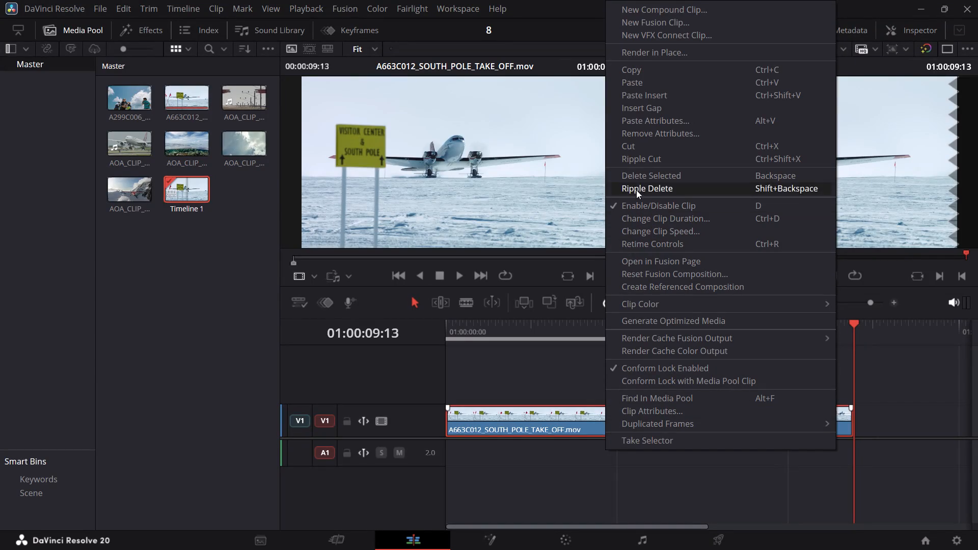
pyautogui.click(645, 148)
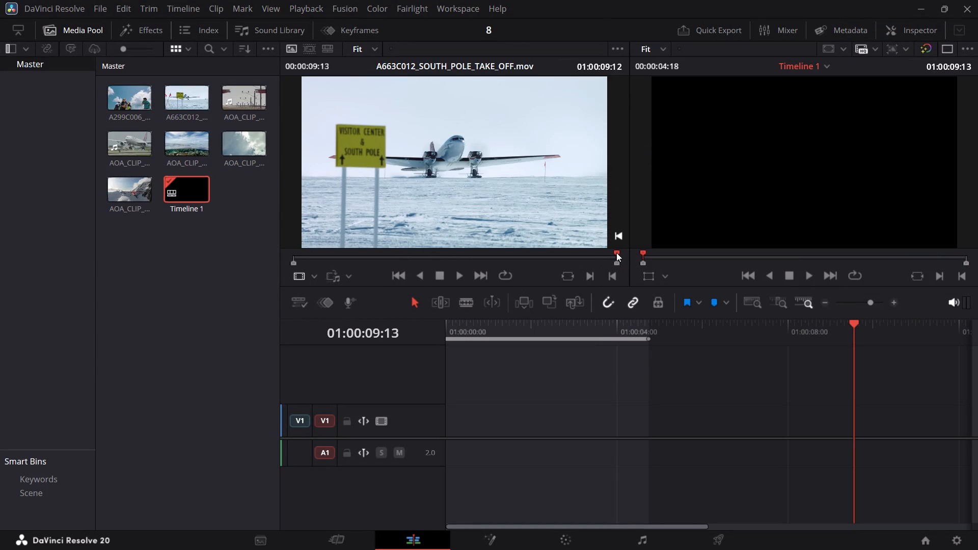
# Mark a source out point on A663C012_SOUTH_POLE_TAKE_OFF for a 00:00:05:07 duration and place the shortened clip at the start of V1.
pyautogui.click(458, 278)
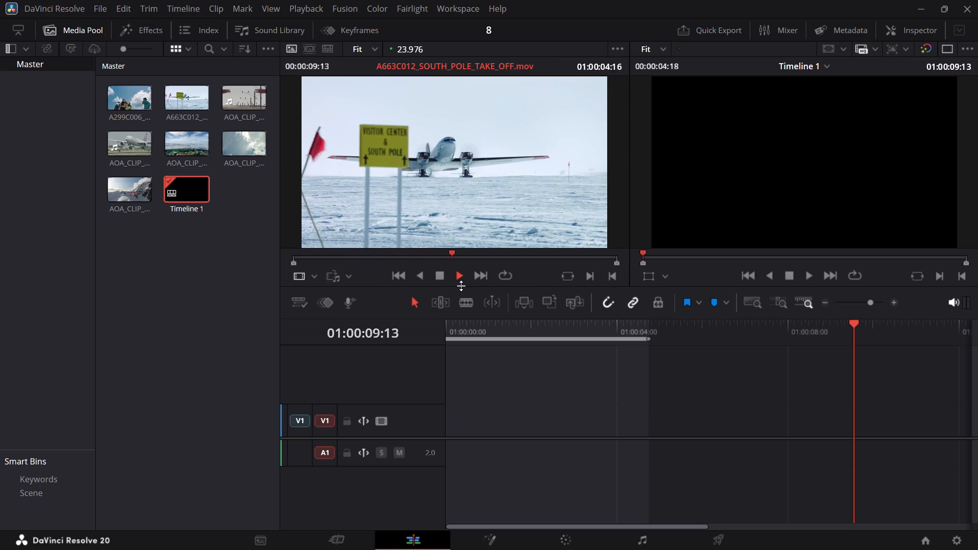
pyautogui.press('o')
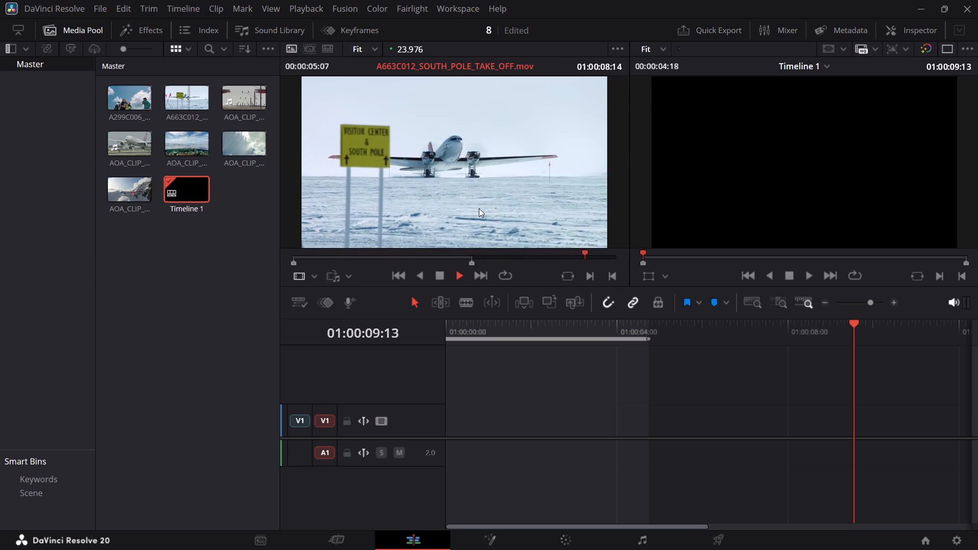
pyautogui.moveTo(436, 181); pyautogui.dragTo(456, 234)
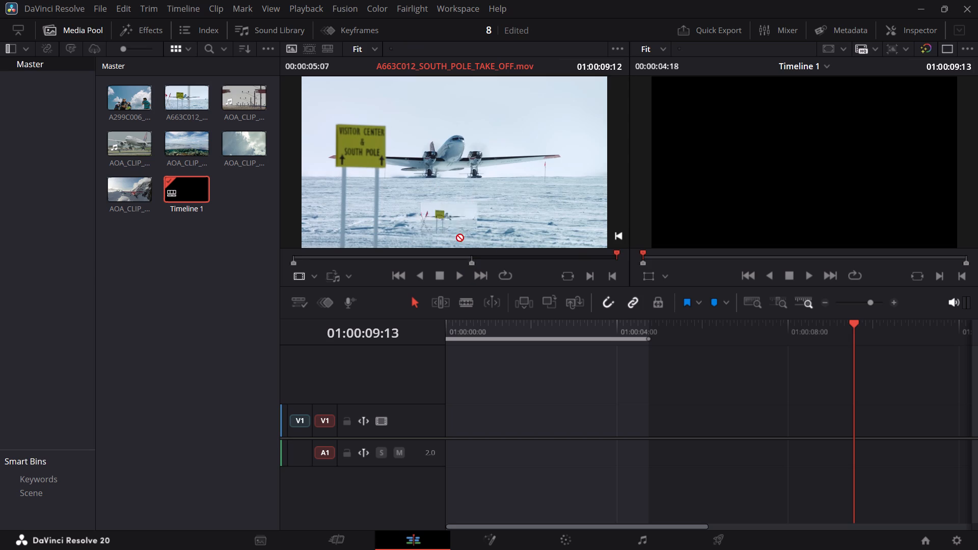
pyautogui.moveTo(456, 234); pyautogui.dragTo(509, 409)
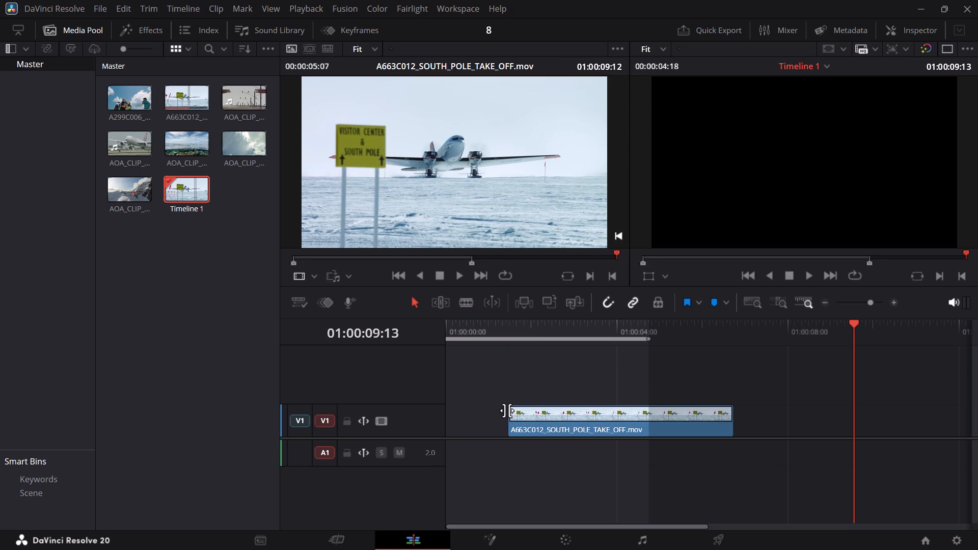
pyautogui.moveTo(537, 417); pyautogui.dragTo(475, 430)
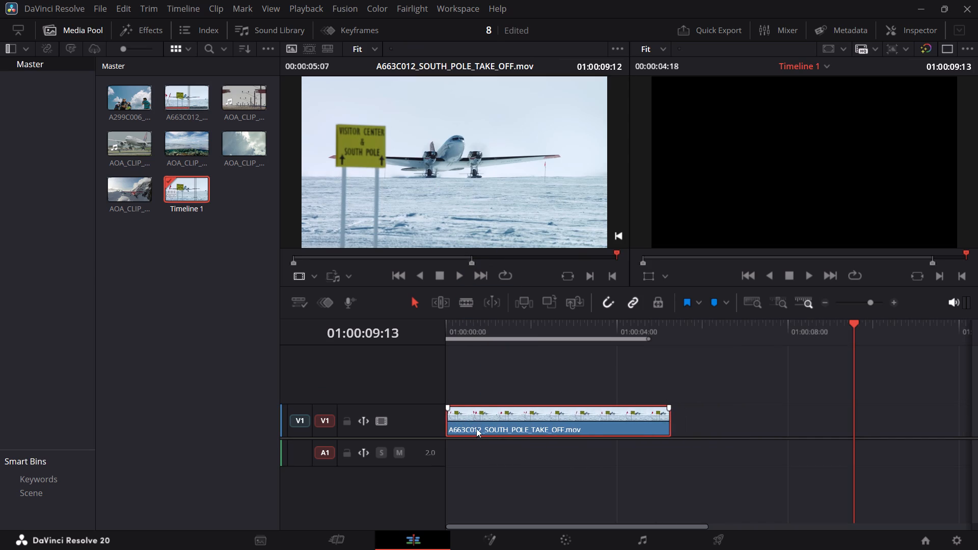
# Play back the shortened A663C012_SOUTH_POLE_TAKE_OFF clip in the timeline from the beginning.
pyautogui.click(519, 417)
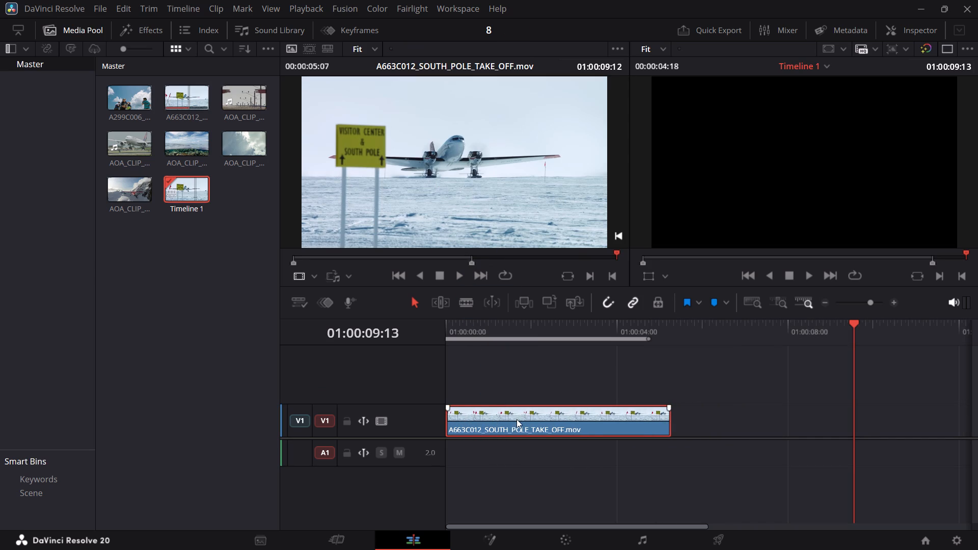
pyautogui.doubleClick(517, 421)
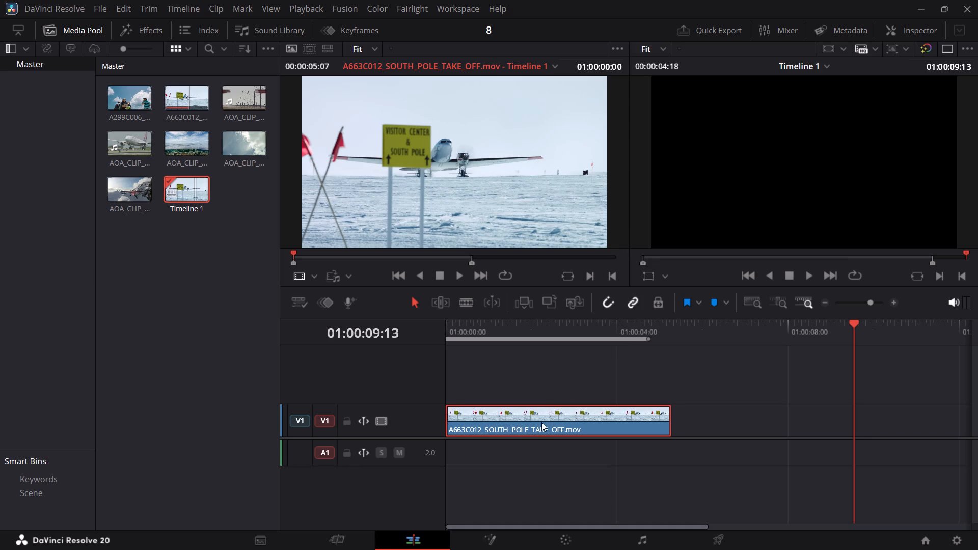
pyautogui.click(542, 422)
pyautogui.click(807, 274)
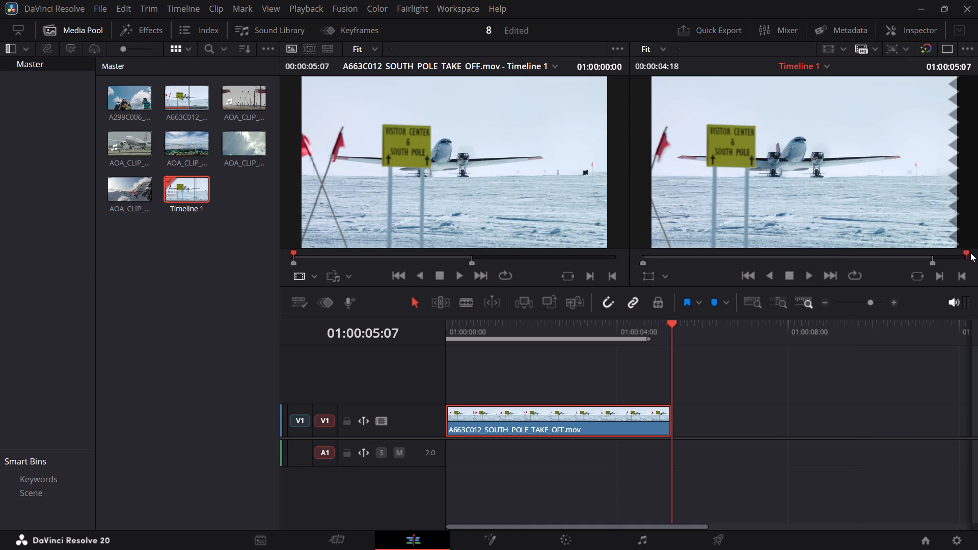
pyautogui.moveTo(970, 253); pyautogui.dragTo(501, 295)
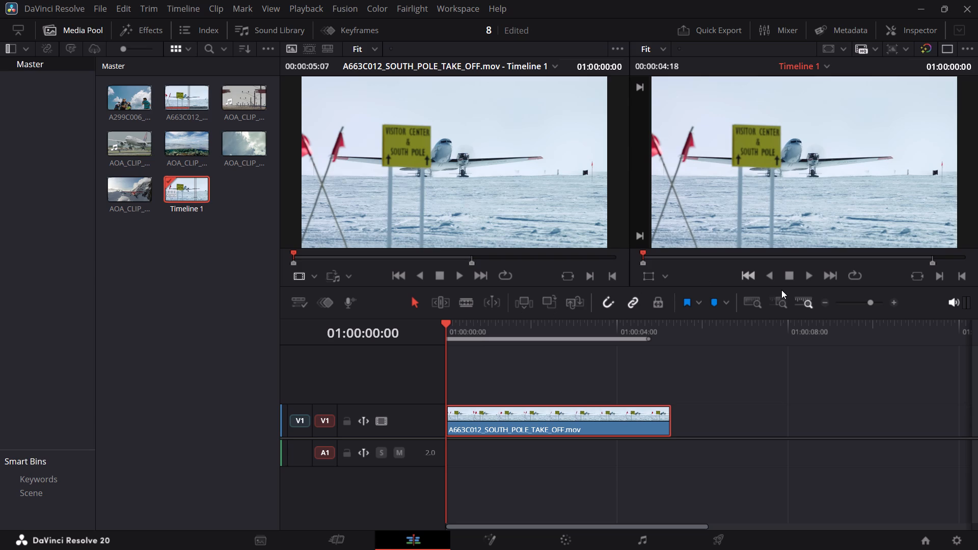
pyautogui.click(812, 276)
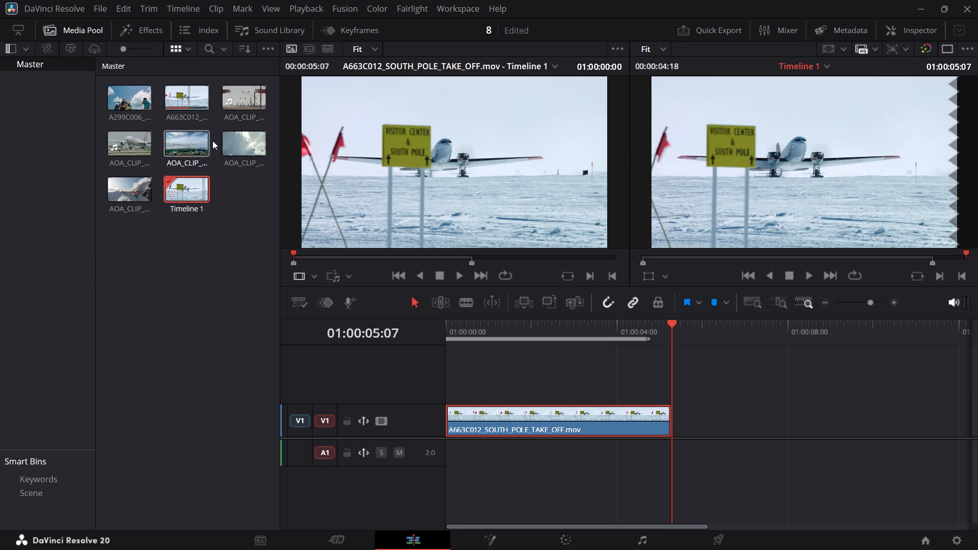
# Mark a source out point on A299C006_ST_MAARTEN_LANDING_W_PEOPLE for a 00:00:17:11 duration and place it on V1 directly after the South Pole clip.
pyautogui.doubleClick(124, 91)
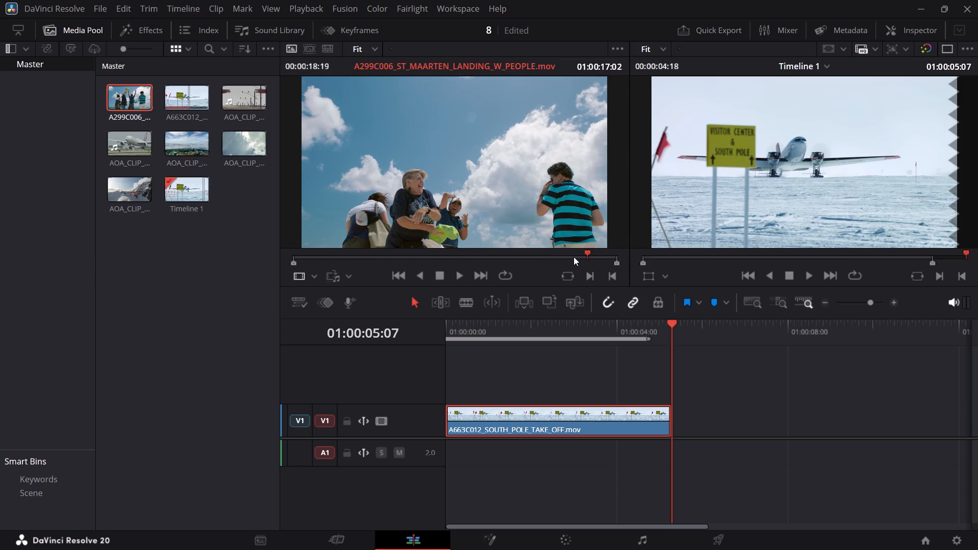
pyautogui.moveTo(587, 251); pyautogui.dragTo(178, 252)
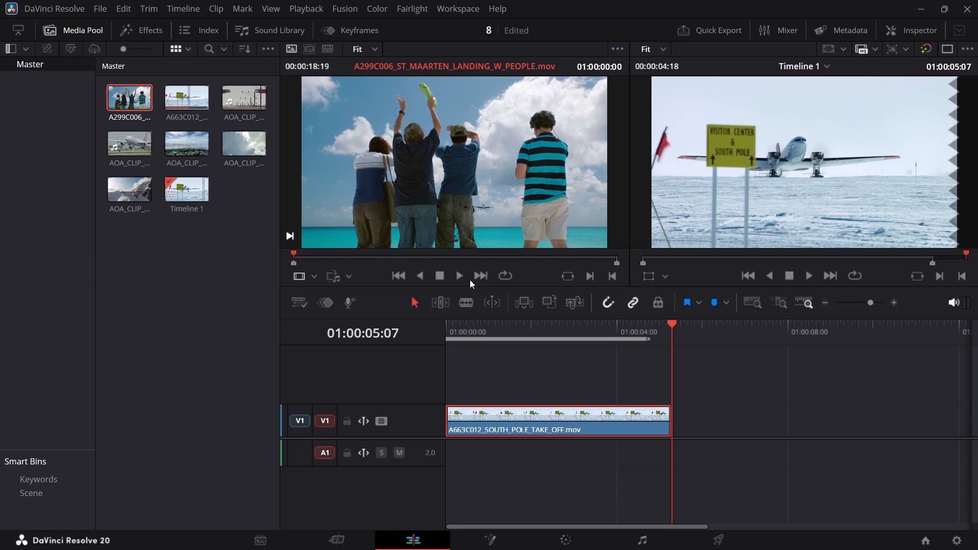
pyautogui.click(460, 275)
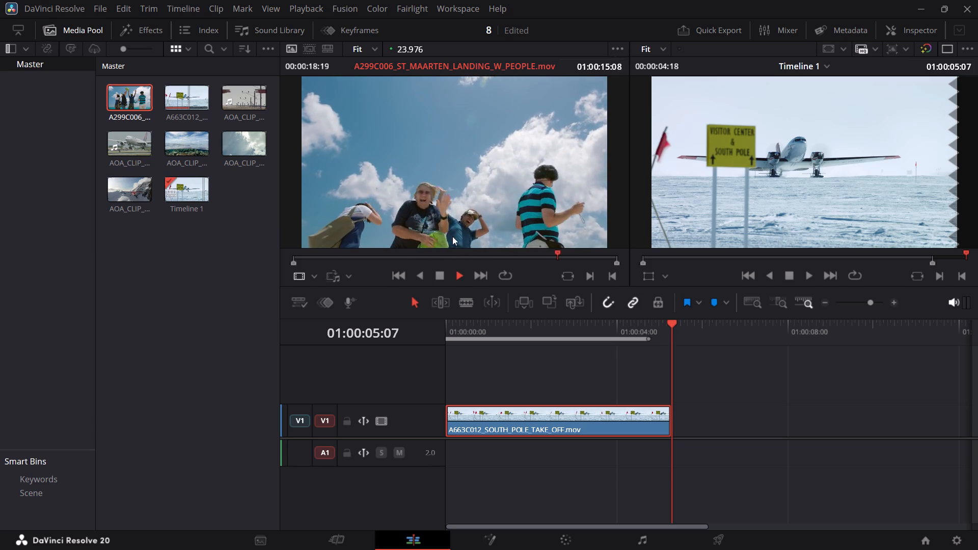
pyautogui.press('o')
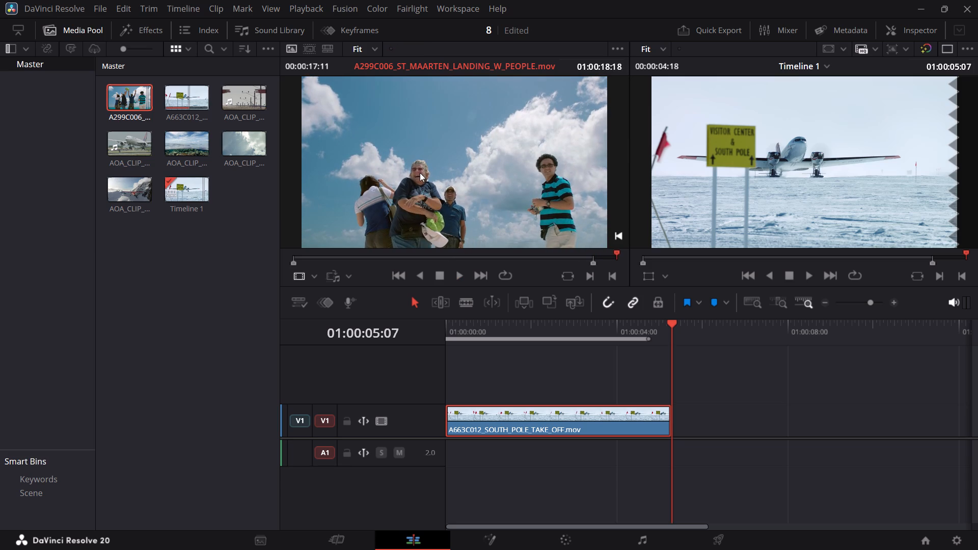
pyautogui.moveTo(420, 173); pyautogui.dragTo(692, 425)
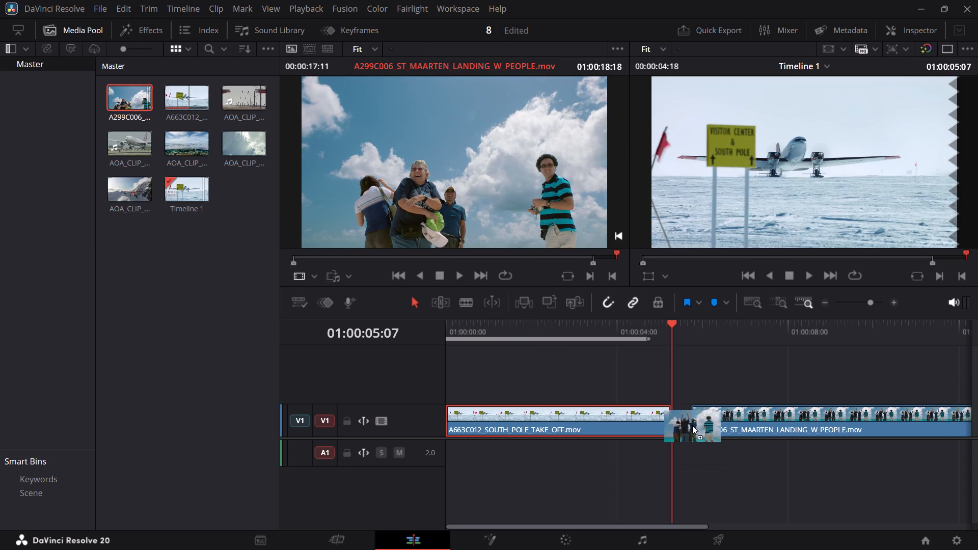
pyautogui.moveTo(692, 425); pyautogui.dragTo(693, 419)
pyautogui.moveTo(720, 419); pyautogui.dragTo(694, 423)
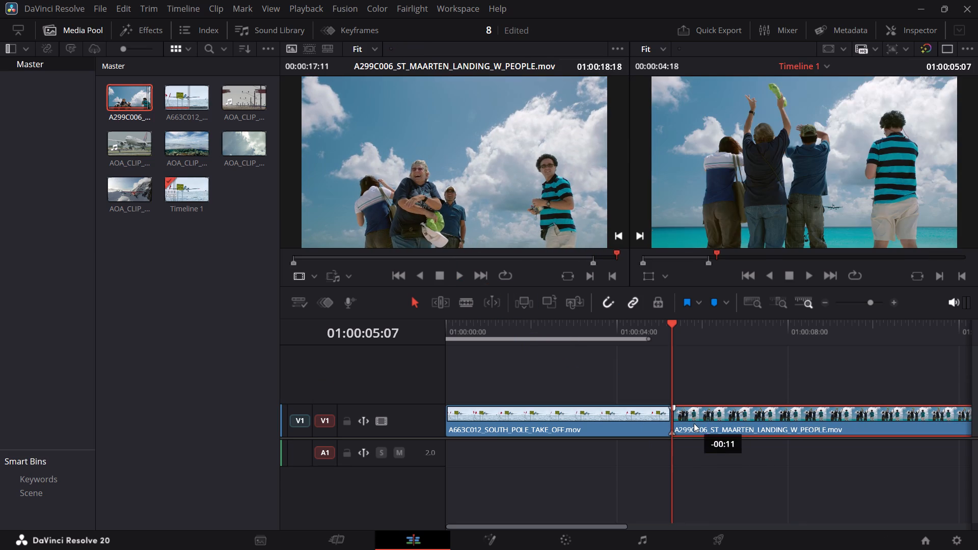
pyautogui.moveTo(694, 423); pyautogui.dragTo(694, 424)
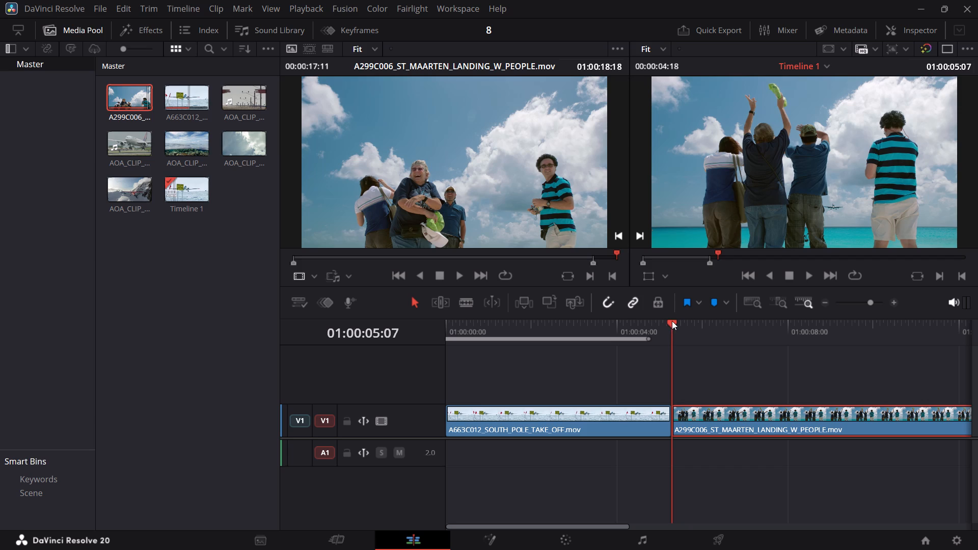
# Play back Timeline 1 from the beginning to review the two placed clips.
pyautogui.moveTo(672, 321); pyautogui.dragTo(410, 385)
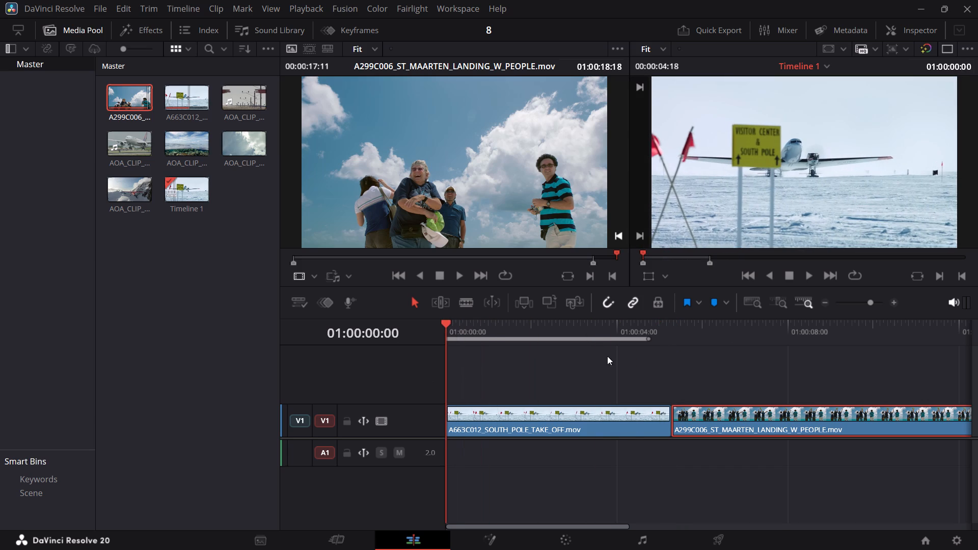
pyautogui.click(805, 272)
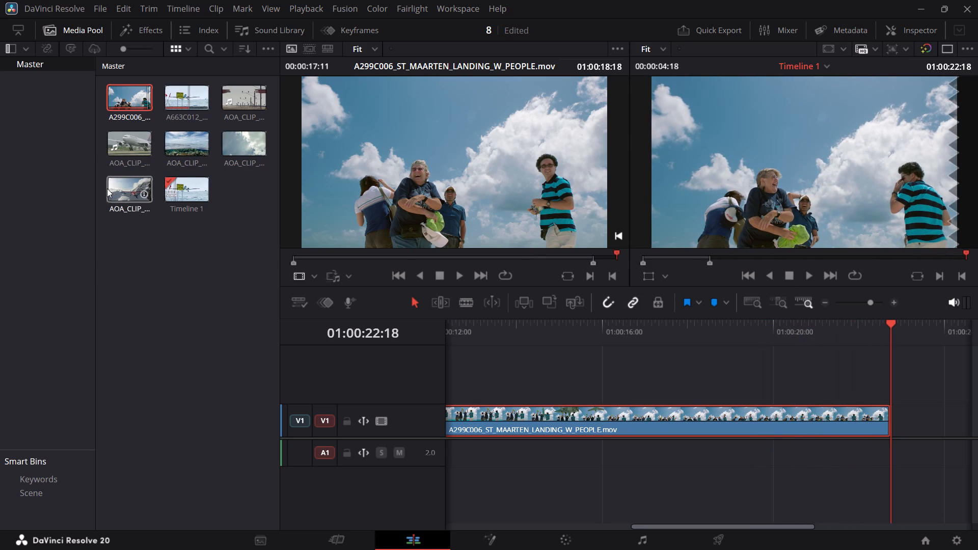
# Load AOA_CLIP_10 as the source clip and play it from its start to review it.
pyautogui.doubleClick(186, 137)
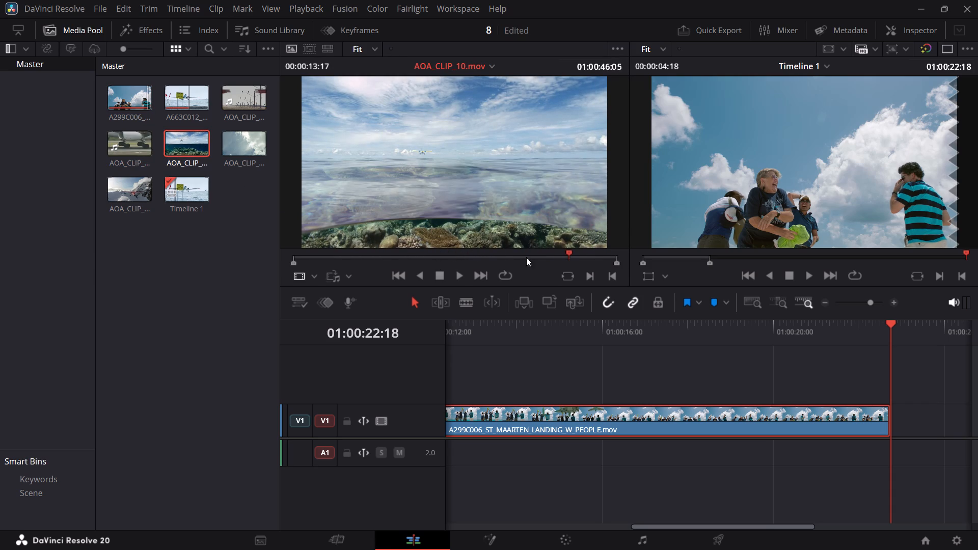
pyautogui.moveTo(569, 254); pyautogui.dragTo(247, 249)
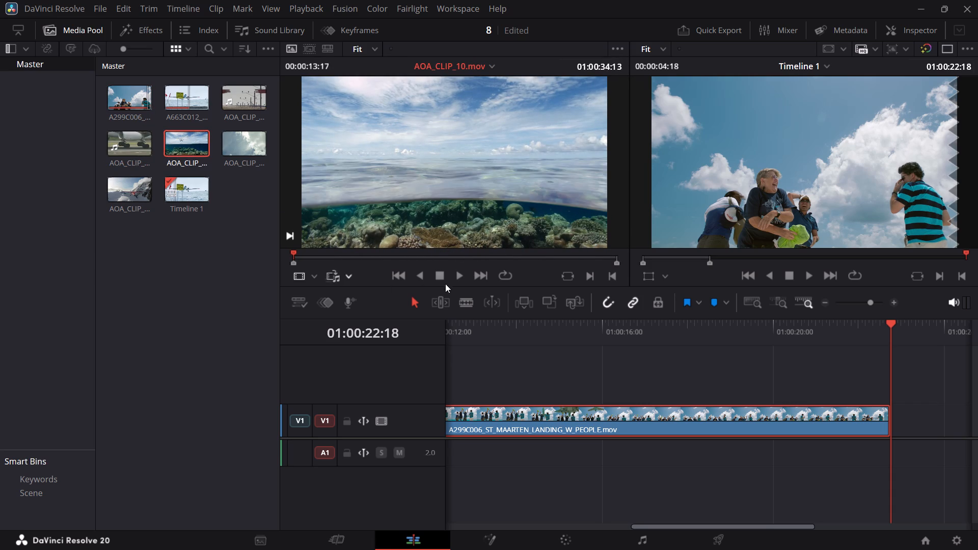
pyautogui.click(459, 272)
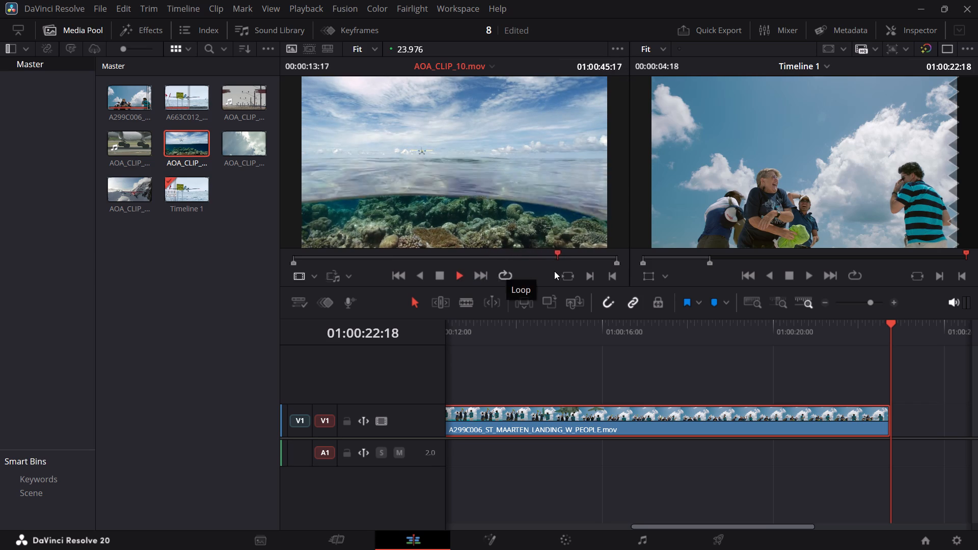
# Mark a source out point on AOA_CLIP_11 for a 00:00:09:03 duration and place it on V1 directly after the A299C006_ST_MAARTEN_LANDING_W_PEOPLE clip.
pyautogui.doubleClick(246, 144)
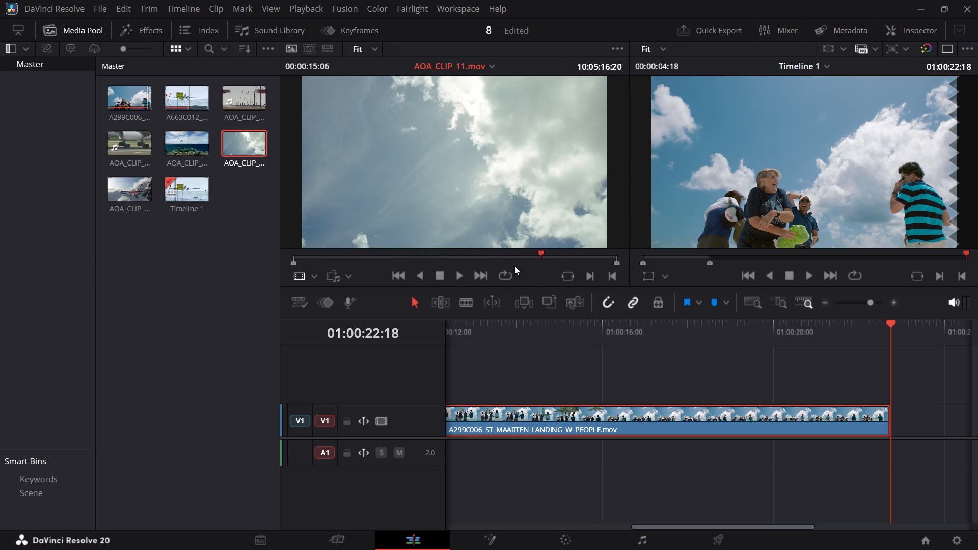
pyautogui.moveTo(539, 253); pyautogui.dragTo(198, 261)
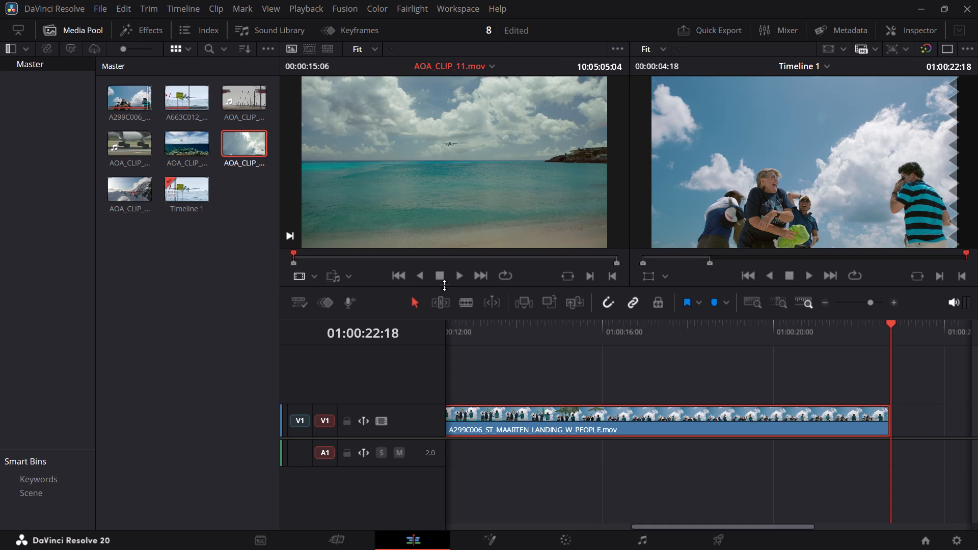
pyautogui.click(459, 276)
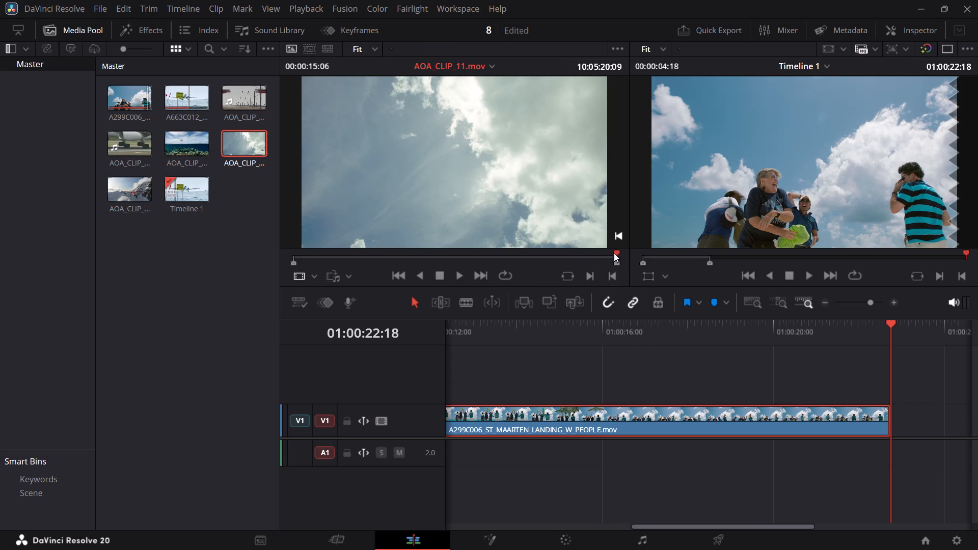
pyautogui.click(458, 272)
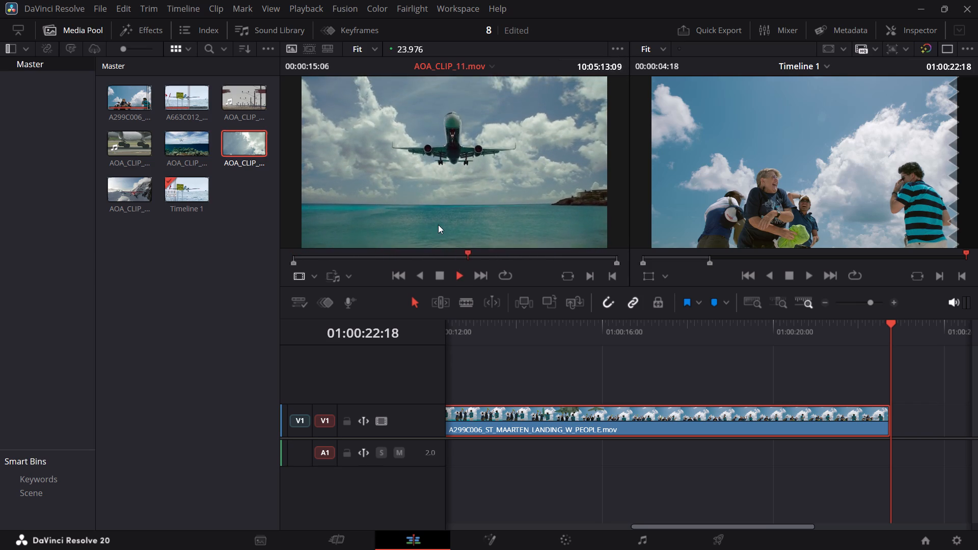
pyautogui.press('o')
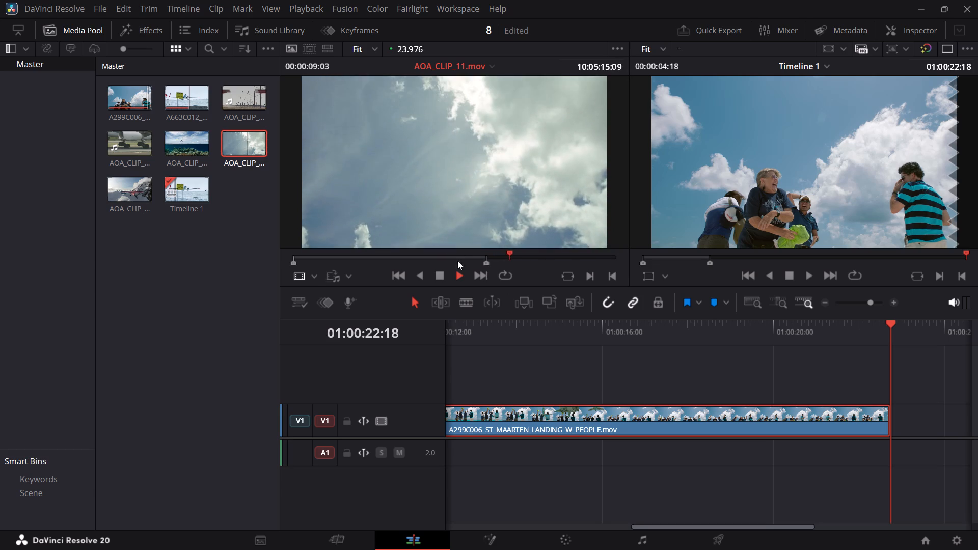
pyautogui.click(447, 279)
pyautogui.click(438, 279)
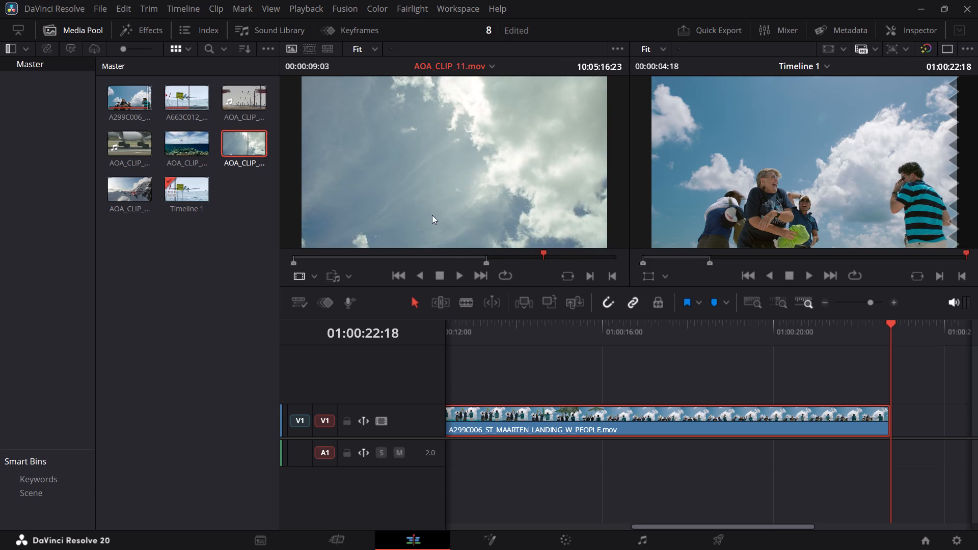
pyautogui.moveTo(412, 194); pyautogui.dragTo(924, 425)
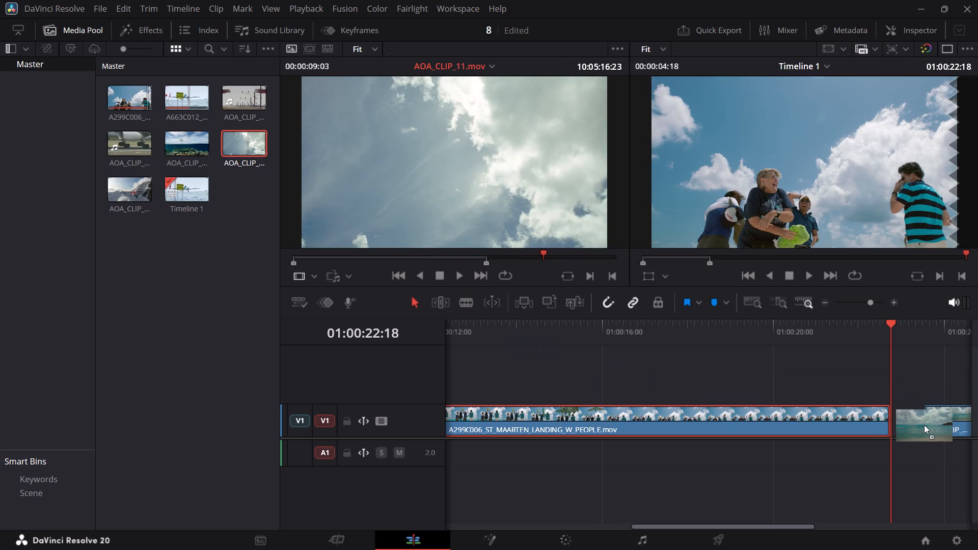
pyautogui.moveTo(924, 425); pyautogui.dragTo(915, 421)
pyautogui.moveTo(931, 421); pyautogui.dragTo(928, 421)
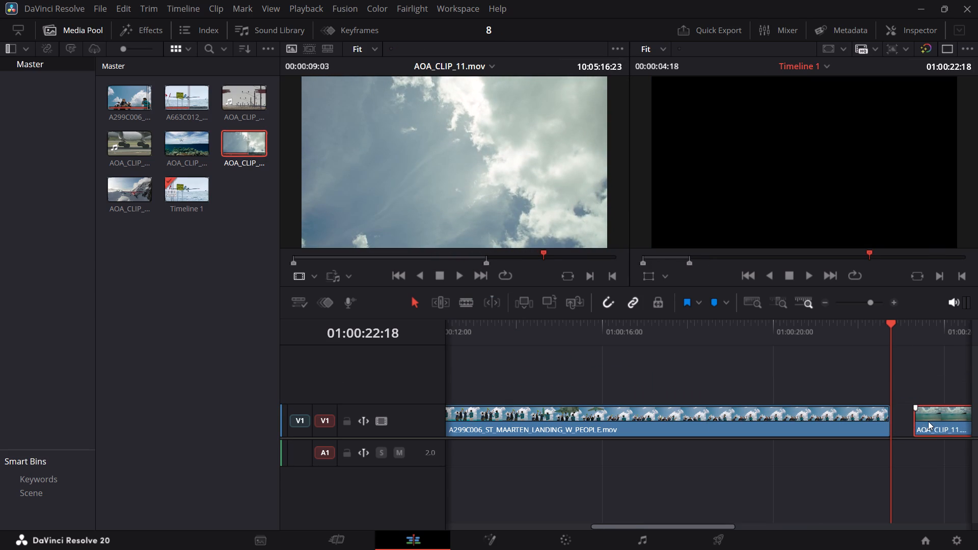
pyautogui.moveTo(928, 421); pyautogui.dragTo(906, 426)
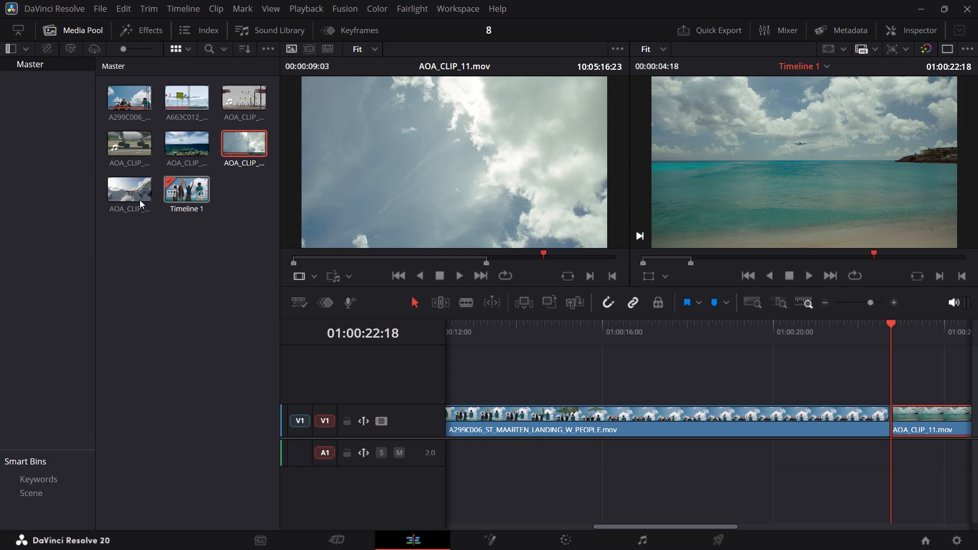
# Load AOA_CLIP_12 as the source clip and scrub back through it to its start.
pyautogui.doubleClick(129, 189)
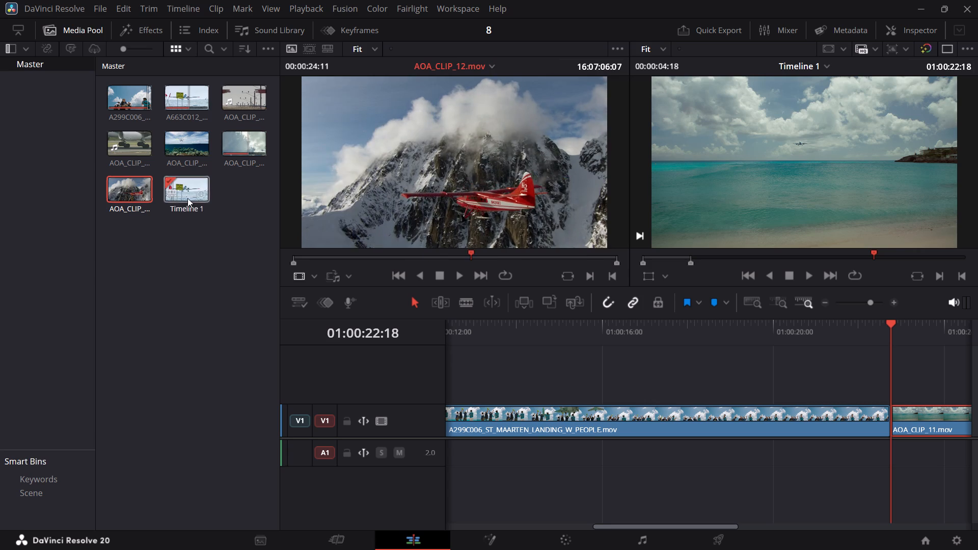
pyautogui.moveTo(602, 253); pyautogui.dragTo(595, 253)
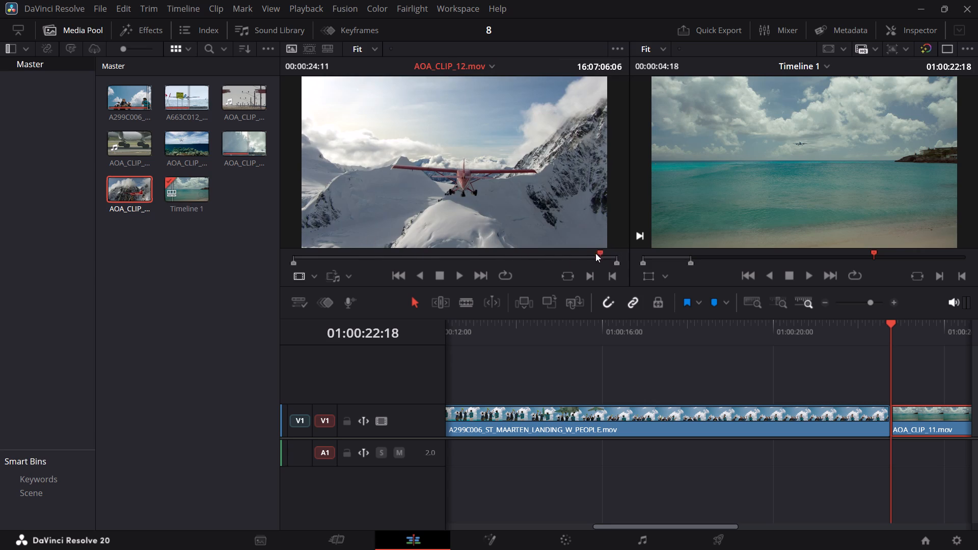
pyautogui.moveTo(595, 253); pyautogui.dragTo(240, 257)
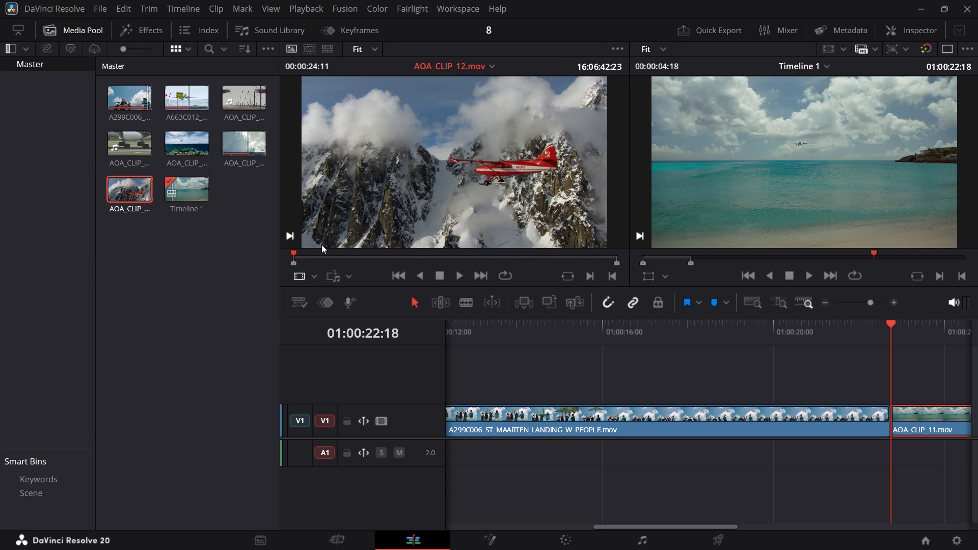
# Mark source in and out points on AOA_CLIP_04 for a 00:00:12:11 duration and place it with its audio directly after AOA_CLIP_11.
pyautogui.click(241, 102)
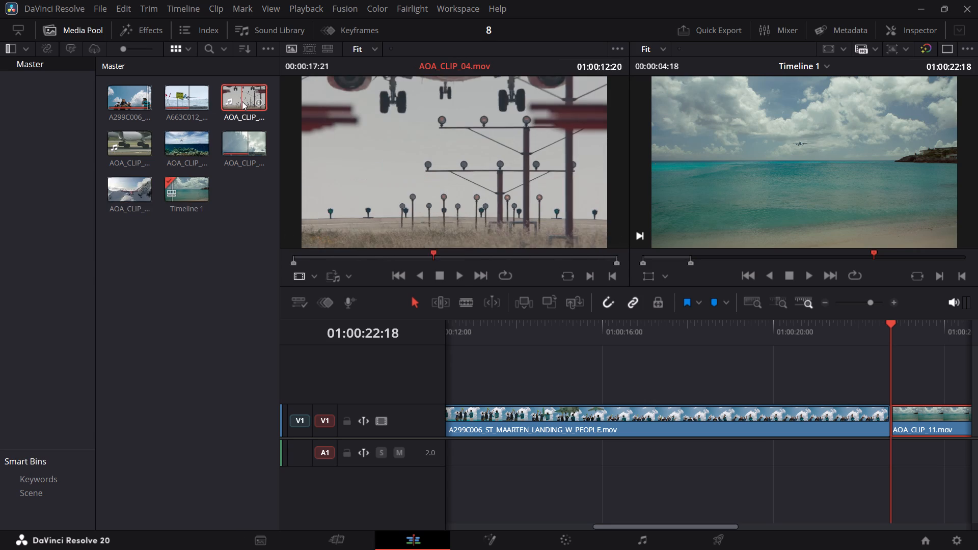
pyautogui.doubleClick(242, 102)
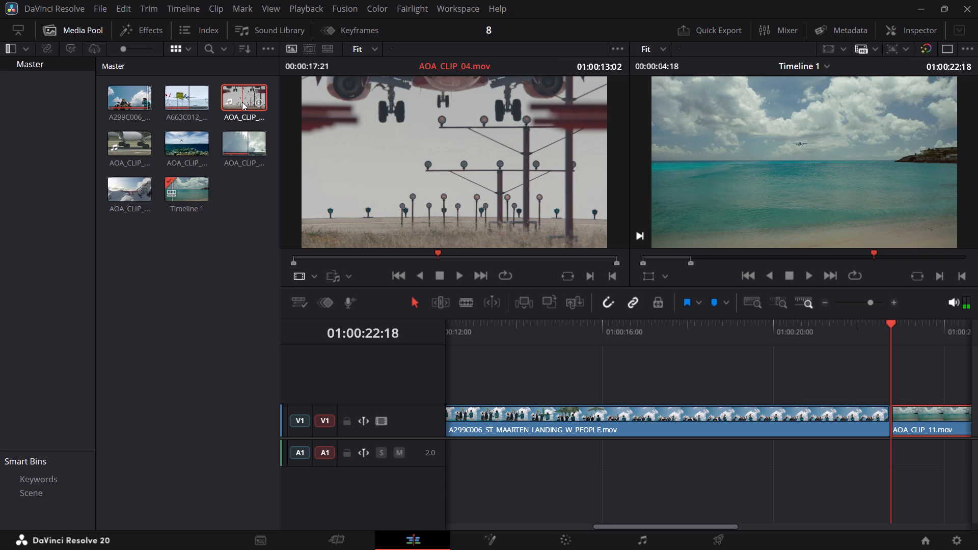
pyautogui.moveTo(436, 254); pyautogui.dragTo(332, 259)
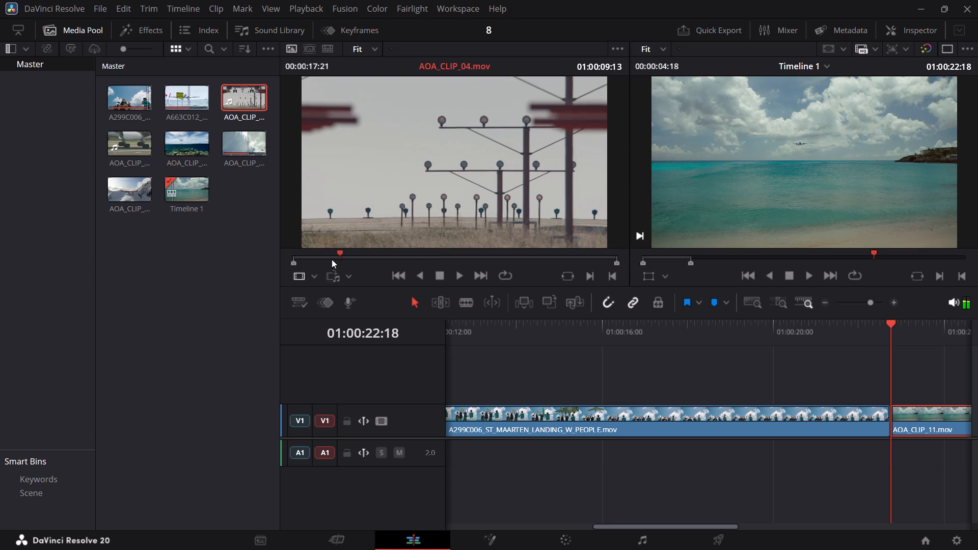
pyautogui.moveTo(332, 259); pyautogui.dragTo(275, 257)
pyautogui.click(456, 276)
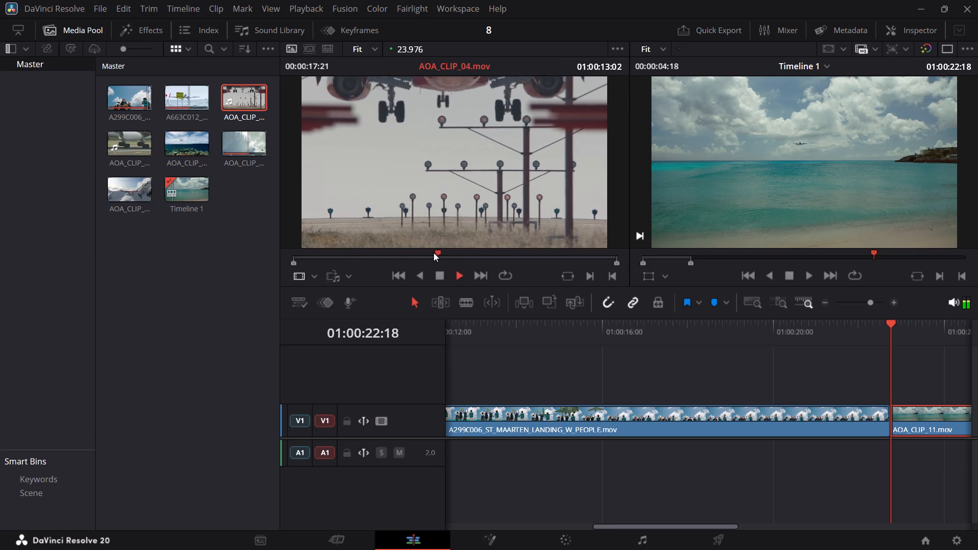
pyautogui.moveTo(433, 252); pyautogui.dragTo(256, 251)
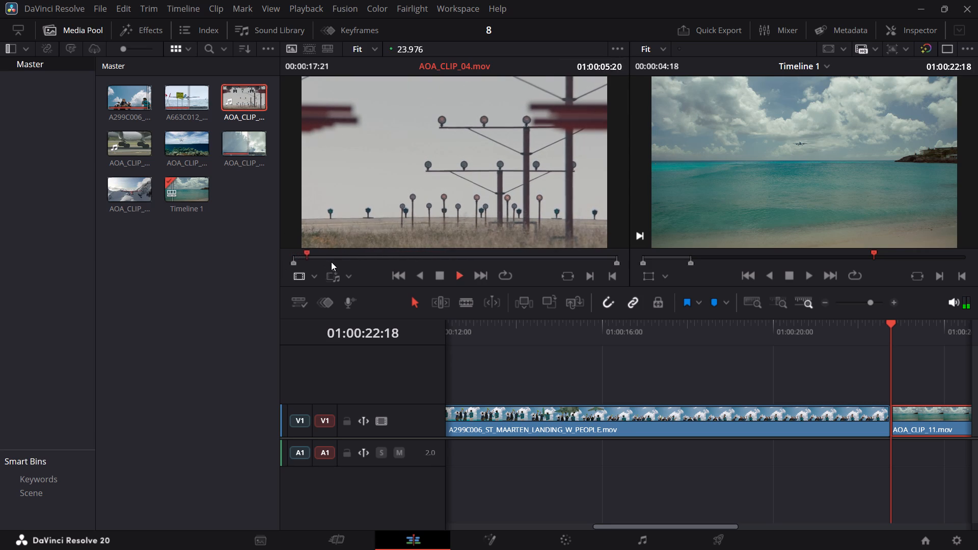
pyautogui.press('i')
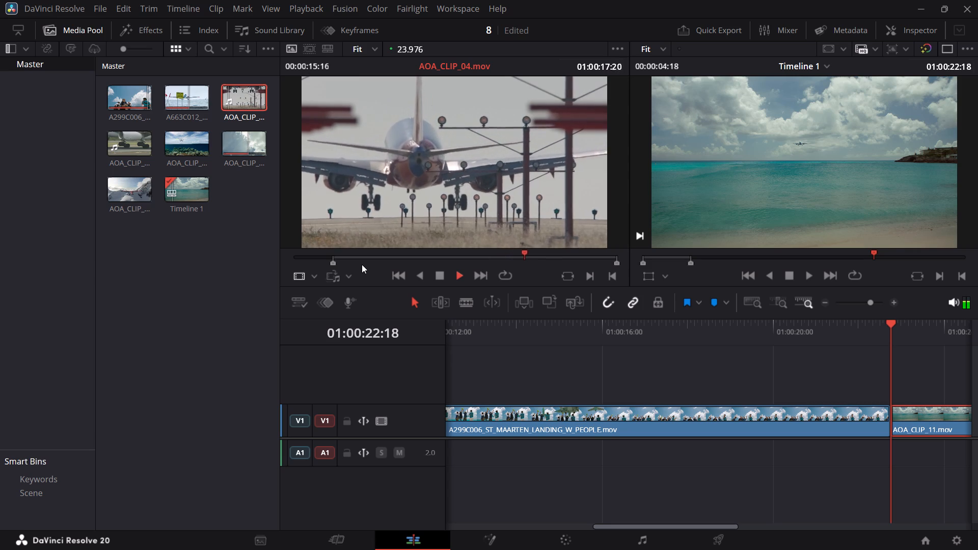
pyautogui.press('o')
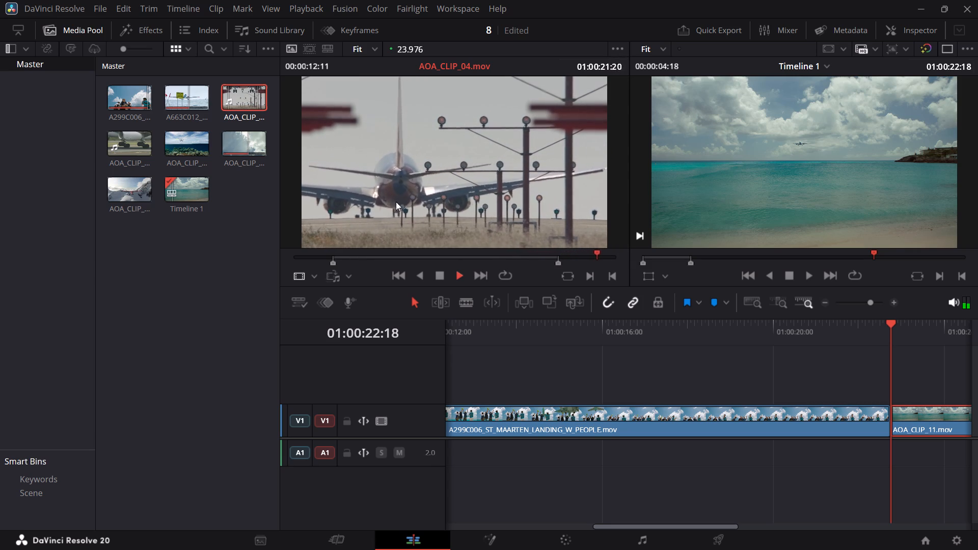
pyautogui.moveTo(400, 149); pyautogui.dragTo(425, 178)
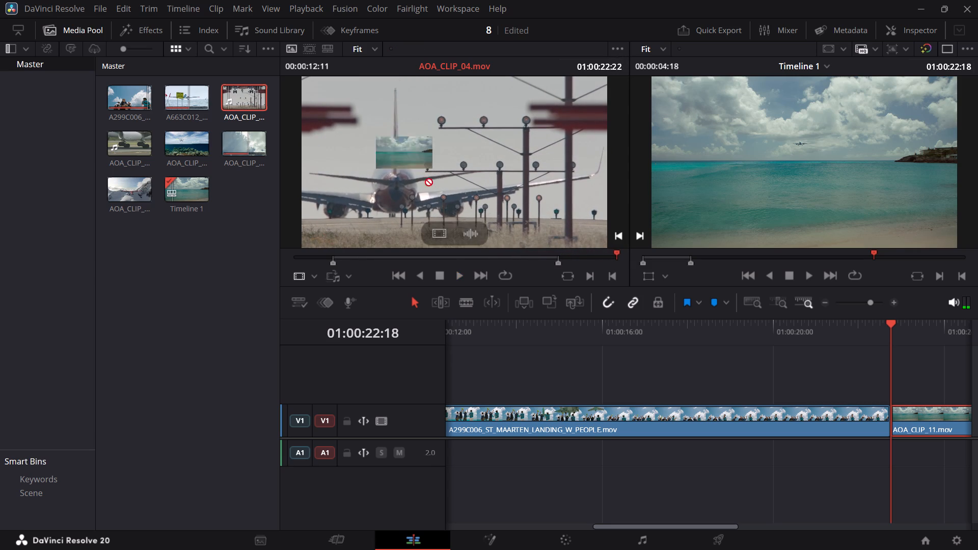
pyautogui.moveTo(425, 178); pyautogui.dragTo(939, 425)
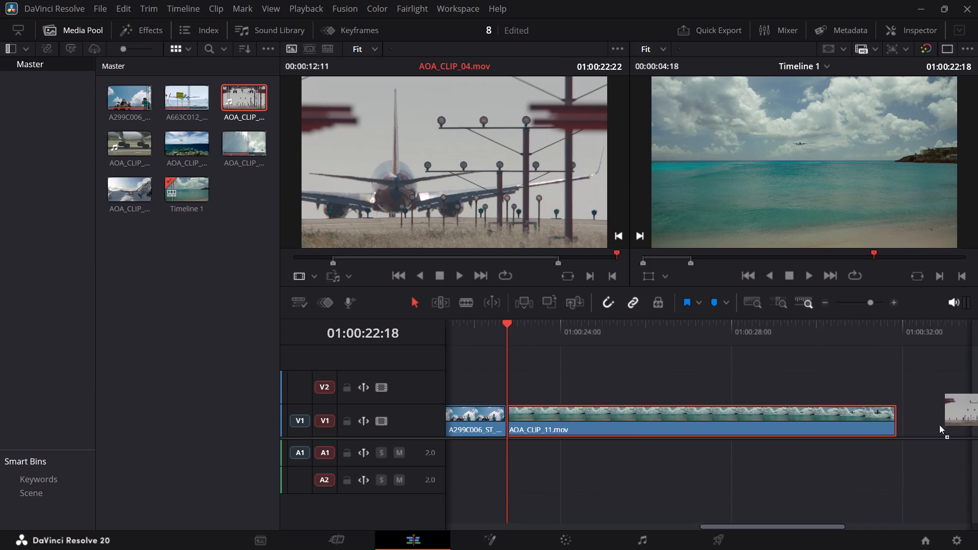
pyautogui.moveTo(939, 425); pyautogui.dragTo(903, 423)
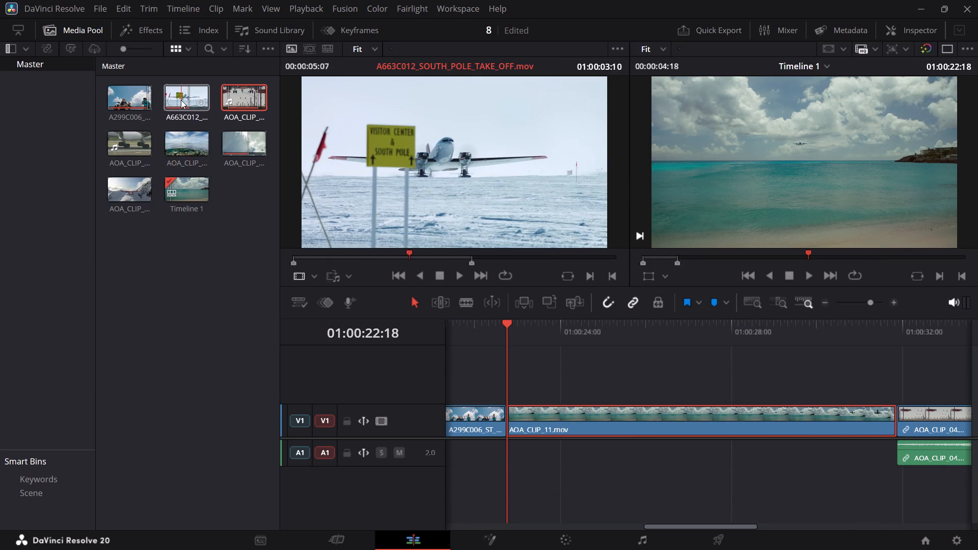
# Load AOA_CLIP_09 as the source clip and play it through from its start to review the landing.
pyautogui.click(181, 100)
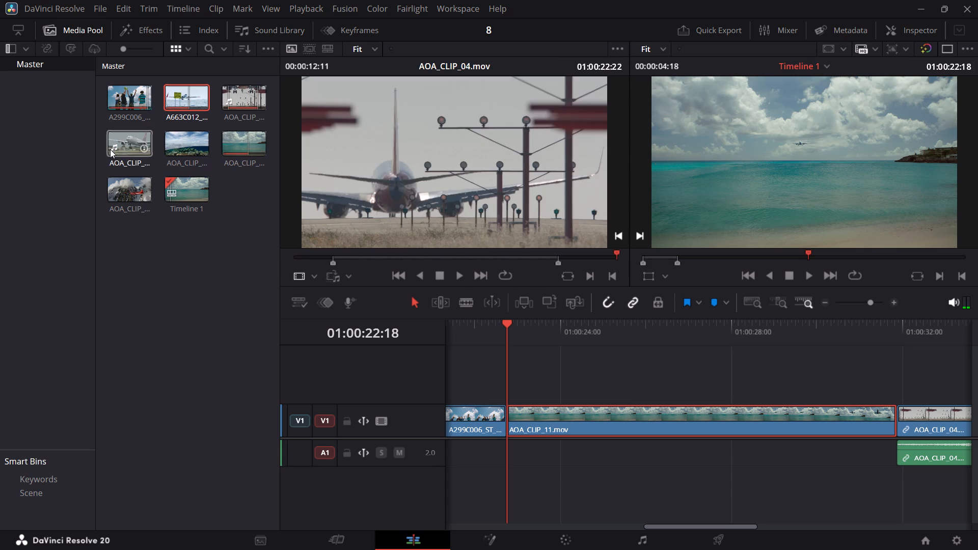
pyautogui.doubleClick(123, 144)
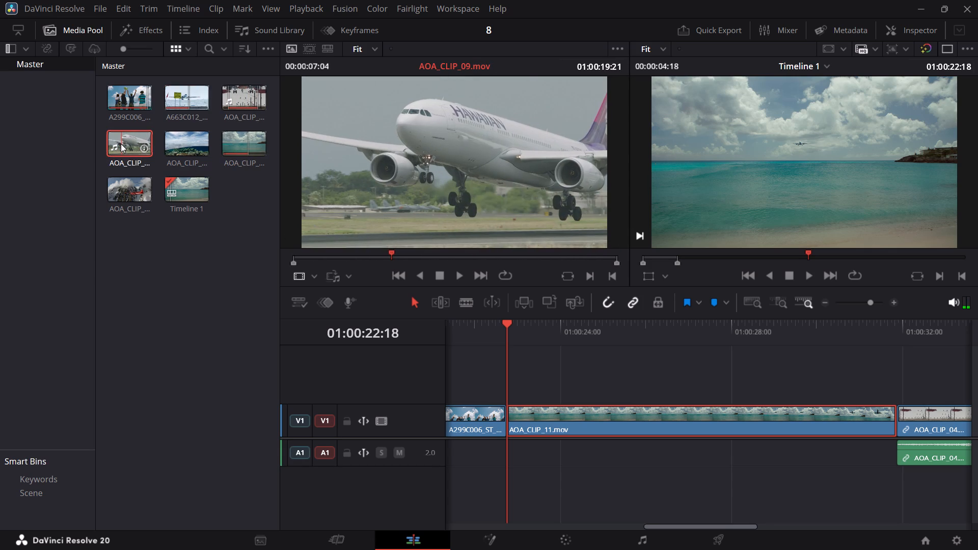
pyautogui.doubleClick(121, 145)
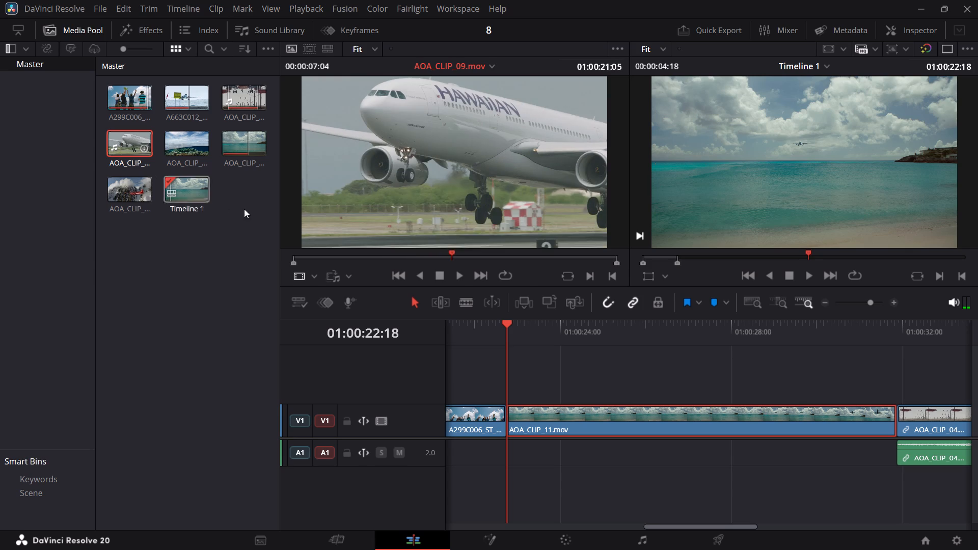
pyautogui.moveTo(451, 254); pyautogui.dragTo(329, 265)
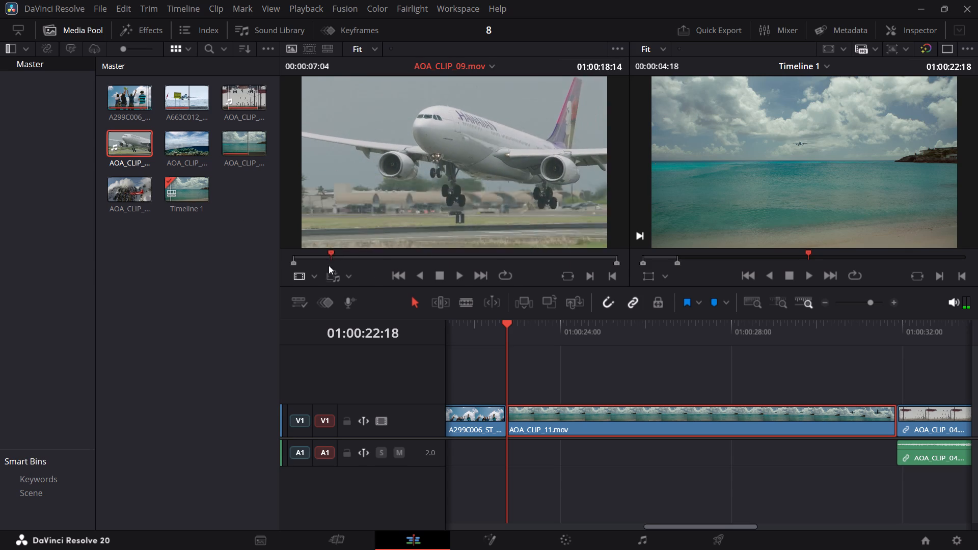
pyautogui.moveTo(329, 265); pyautogui.dragTo(286, 253)
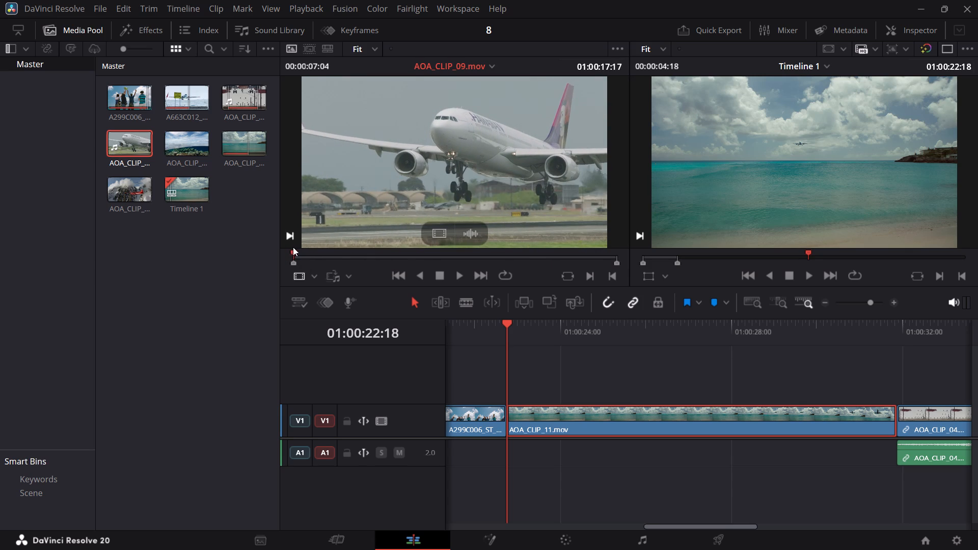
pyautogui.click(454, 274)
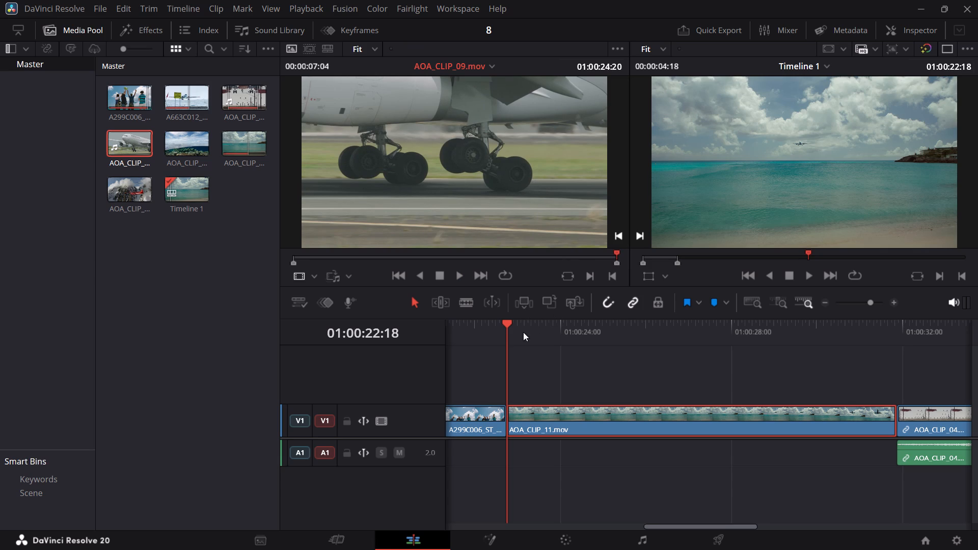
pyautogui.click(464, 277)
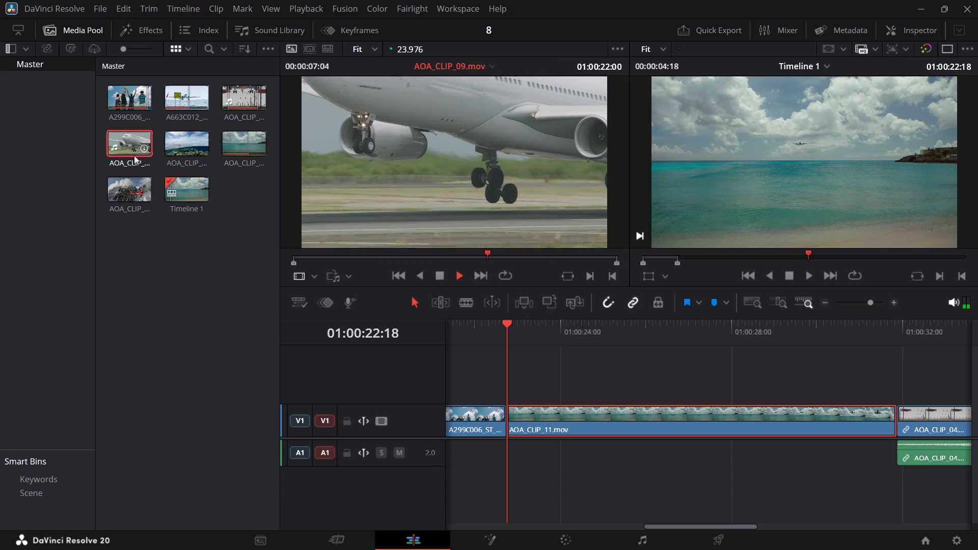
# Replay AOA_CLIP_04 from its start and AOA_CLIP_09 through its landing as source clips to compare the two shots.
pyautogui.doubleClick(253, 100)
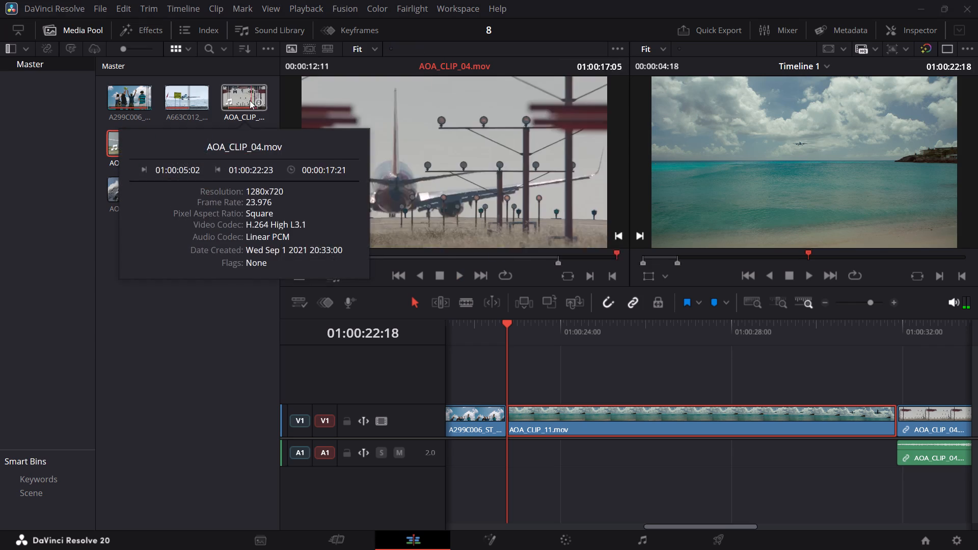
pyautogui.doubleClick(242, 98)
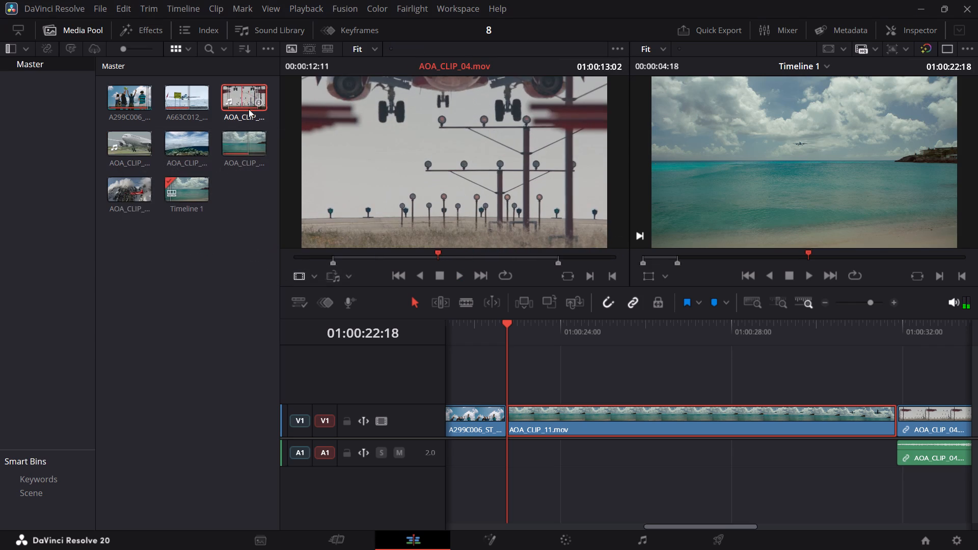
pyautogui.moveTo(440, 256); pyautogui.dragTo(278, 254)
pyautogui.click(453, 273)
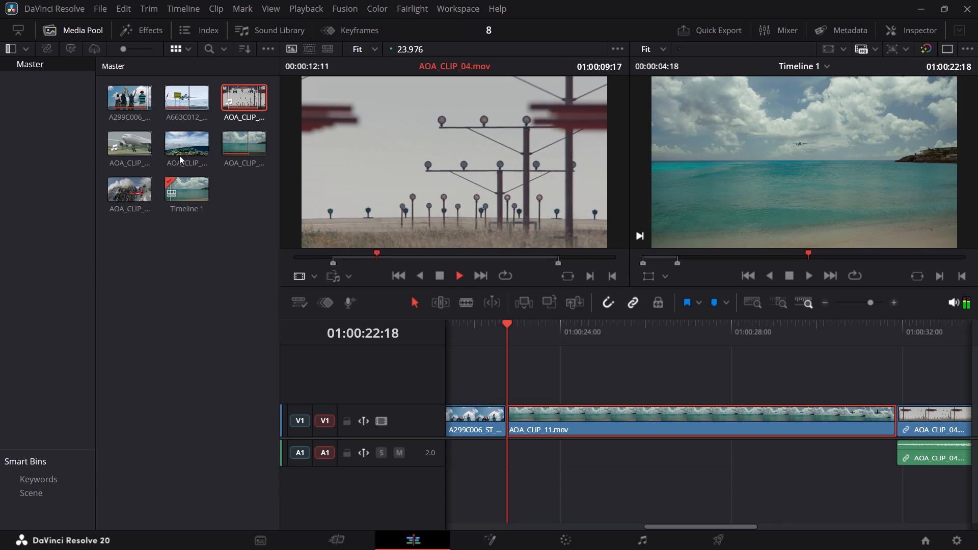
pyautogui.doubleClick(118, 145)
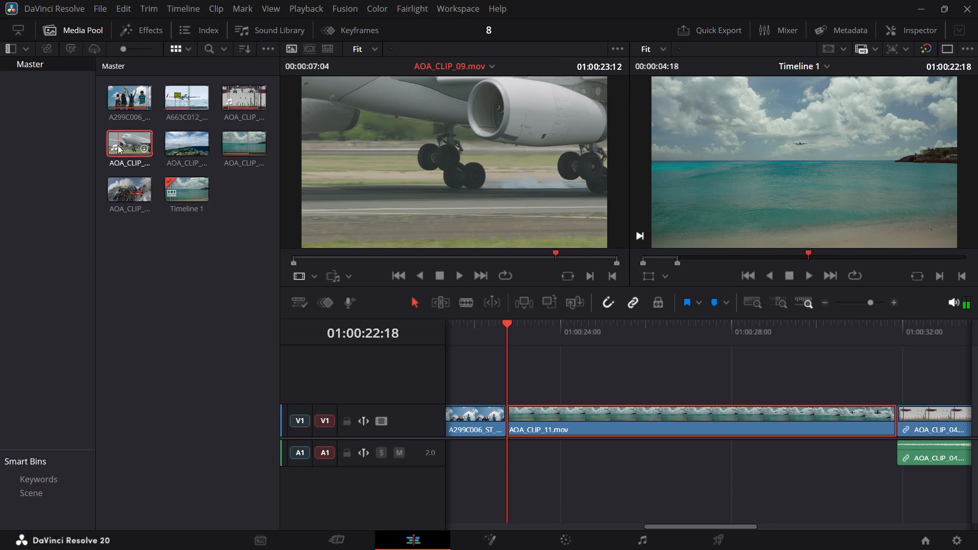
pyautogui.click(459, 277)
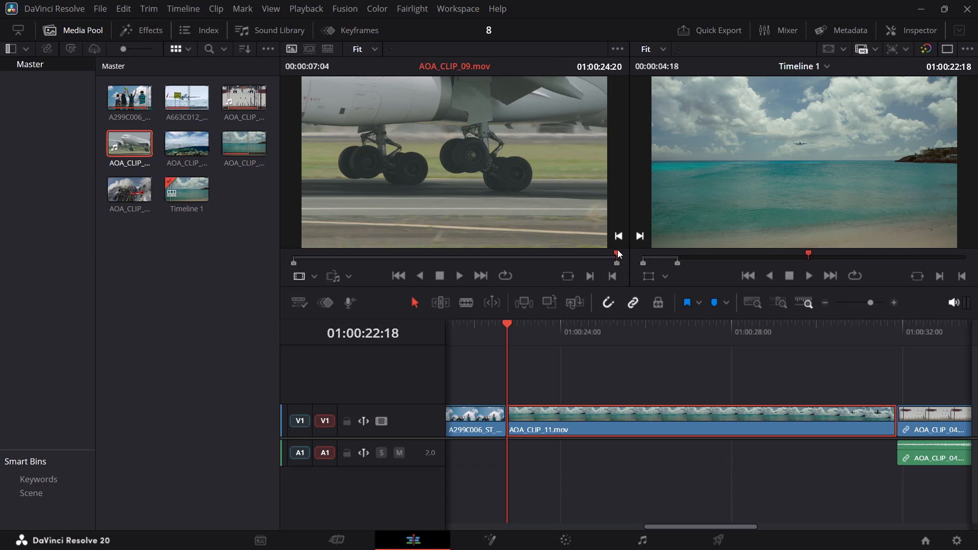
pyautogui.click(459, 281)
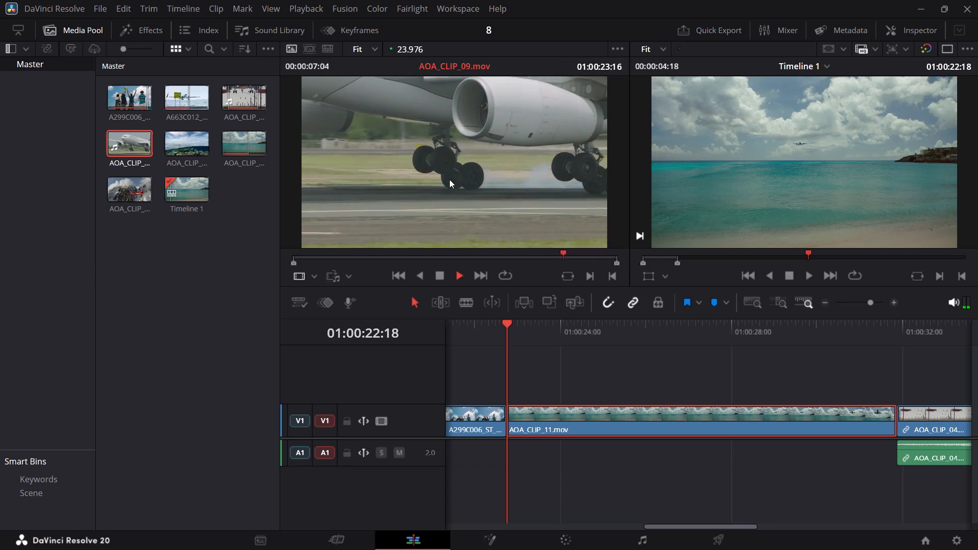
# Place the full 00:00:07:04 of AOA_CLIP_09 with its audio on V1 and A1 directly after AOA_CLIP_04.
pyautogui.moveTo(448, 165); pyautogui.dragTo(587, 299)
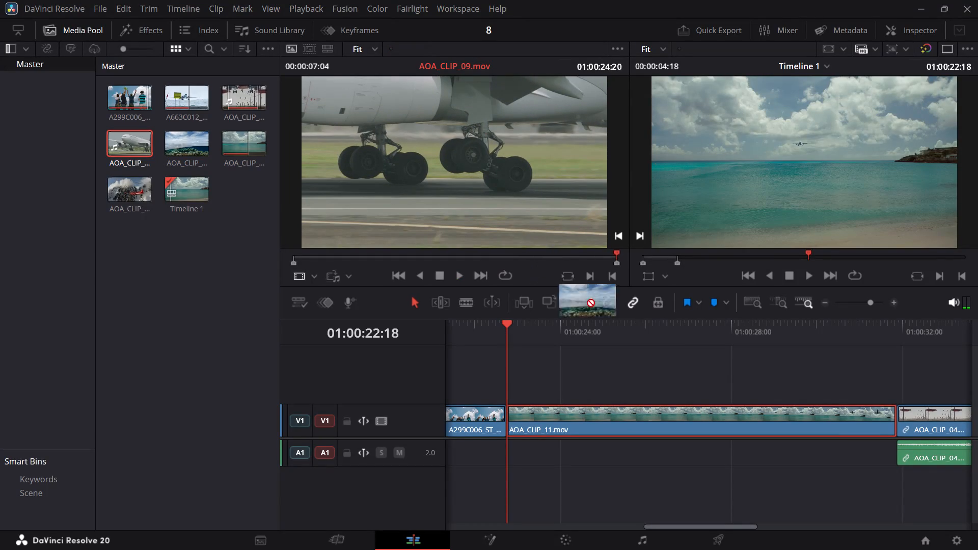
pyautogui.moveTo(587, 299); pyautogui.dragTo(958, 419)
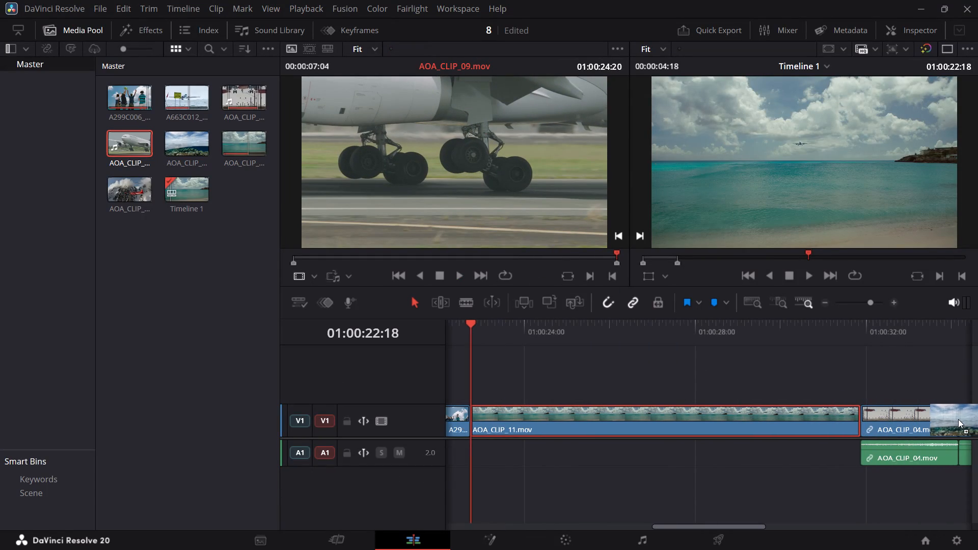
pyautogui.moveTo(958, 419); pyautogui.dragTo(952, 424)
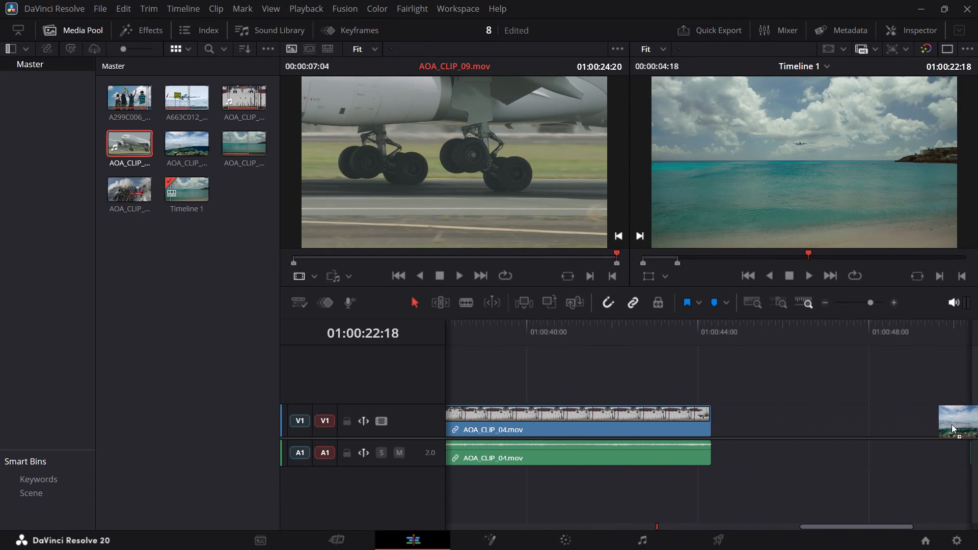
pyautogui.moveTo(952, 424); pyautogui.dragTo(717, 429)
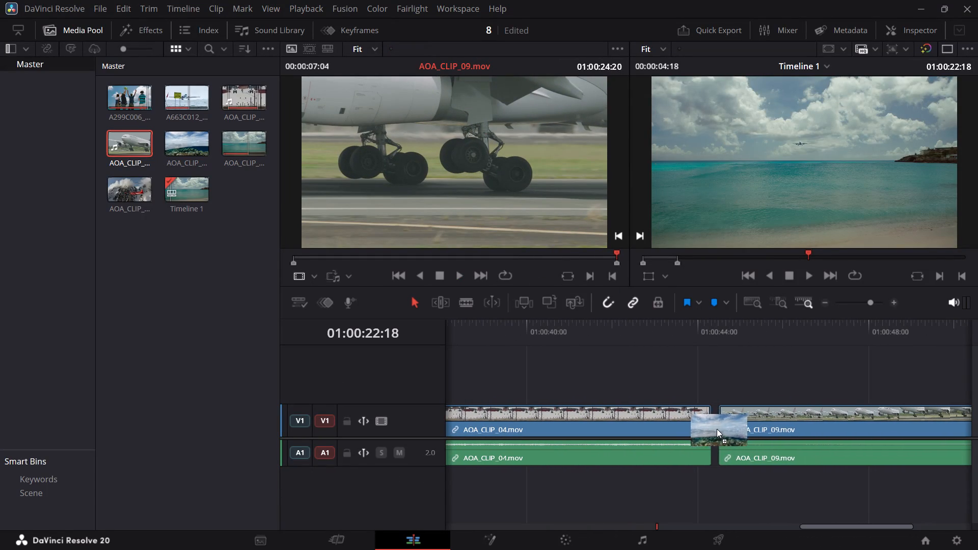
pyautogui.moveTo(717, 429); pyautogui.dragTo(707, 426)
# Cut AOA_CLIP_04 with its linked audio out of the timeline, leaving its gap open.
pyautogui.rightClick(612, 425)
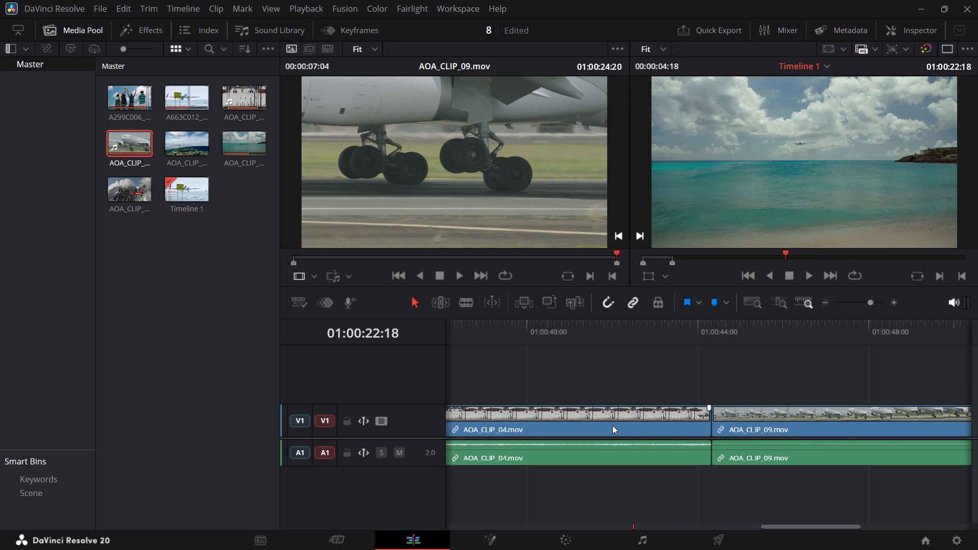
pyautogui.click(651, 144)
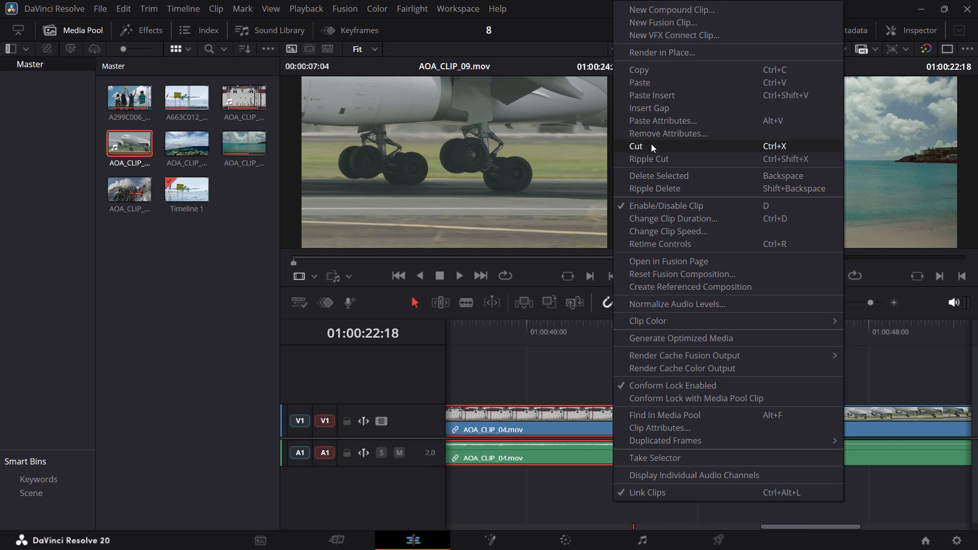
# Move AOA_CLIP_09 with its linked audio earlier on the timeline so it starts directly after AOA_CLIP_11.
pyautogui.moveTo(765, 418); pyautogui.dragTo(647, 445)
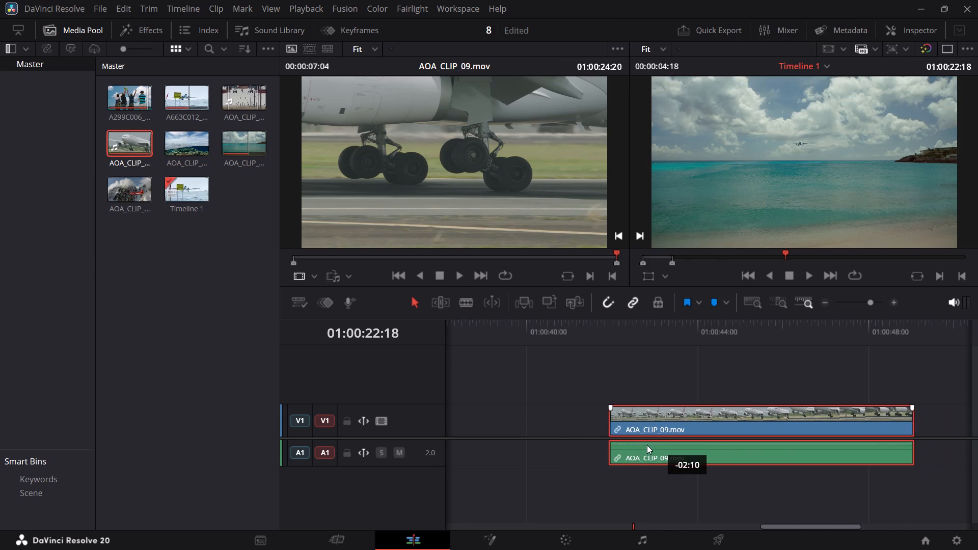
pyautogui.moveTo(647, 445); pyautogui.dragTo(485, 446)
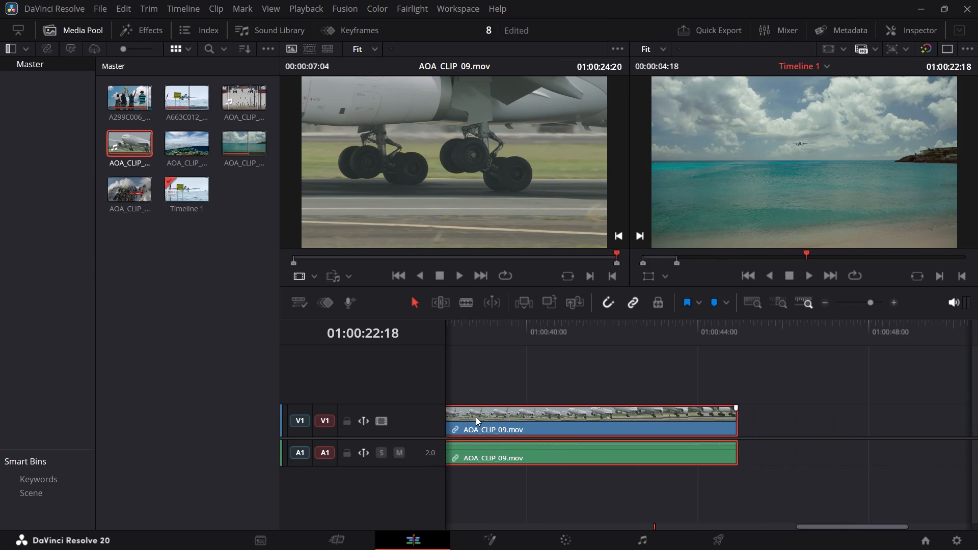
pyautogui.scroll(-1, 476, 417)
pyautogui.moveTo(476, 417); pyautogui.dragTo(872, 396, button='middle')
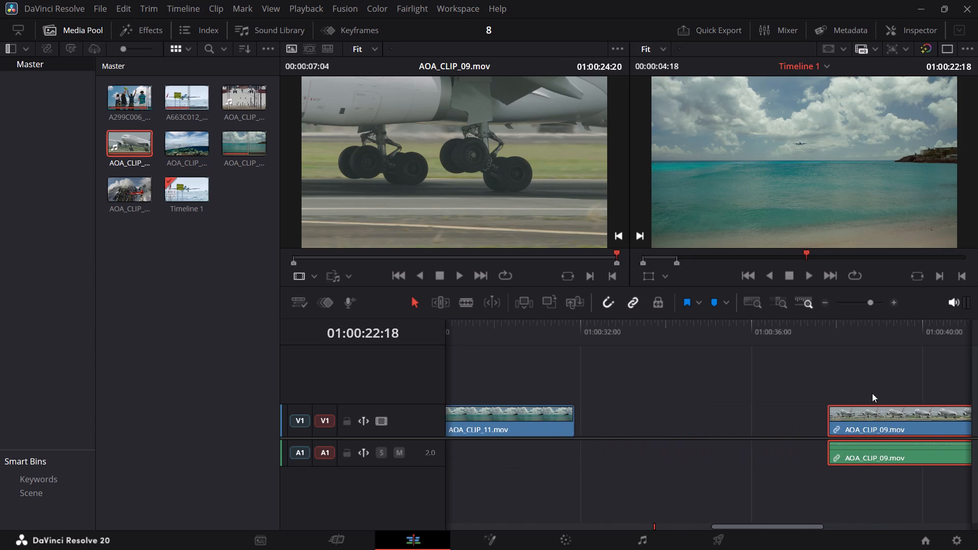
pyautogui.moveTo(886, 418); pyautogui.dragTo(620, 461)
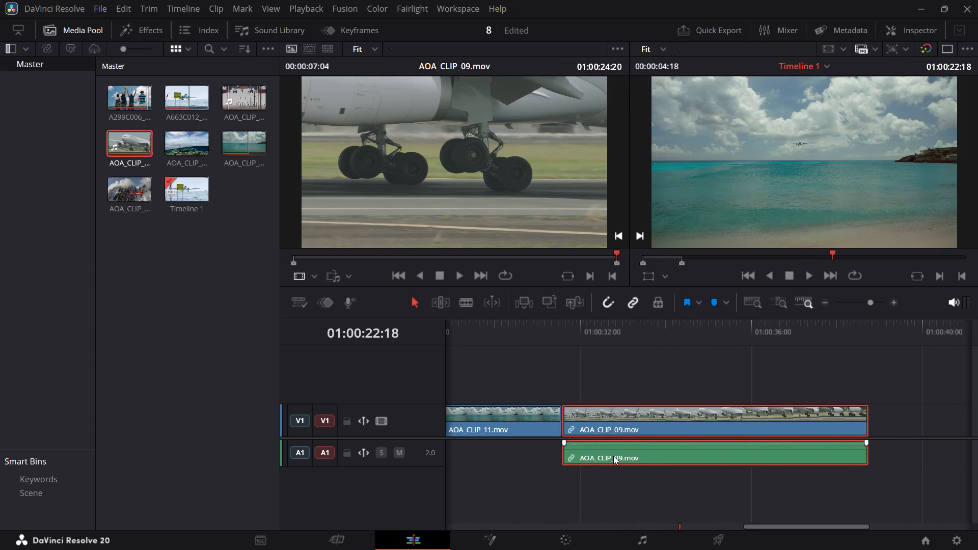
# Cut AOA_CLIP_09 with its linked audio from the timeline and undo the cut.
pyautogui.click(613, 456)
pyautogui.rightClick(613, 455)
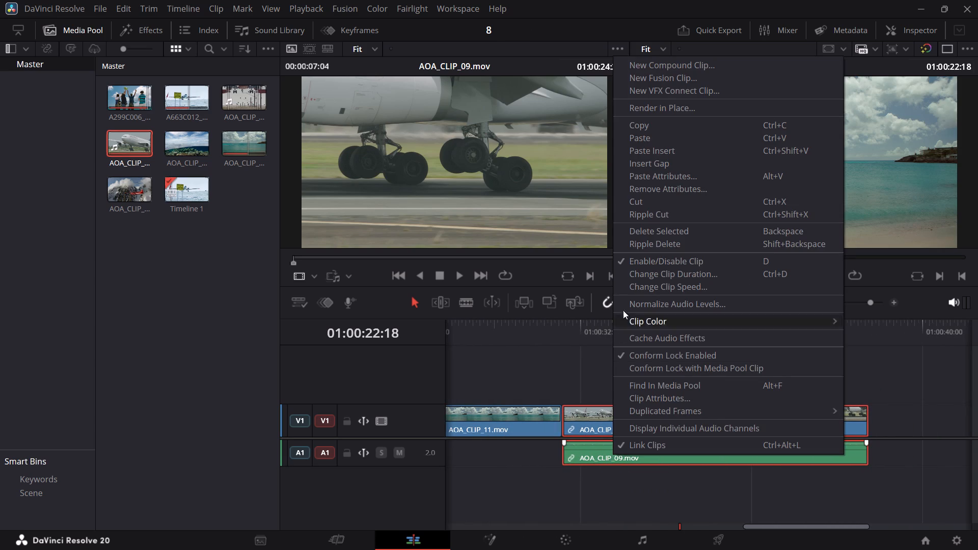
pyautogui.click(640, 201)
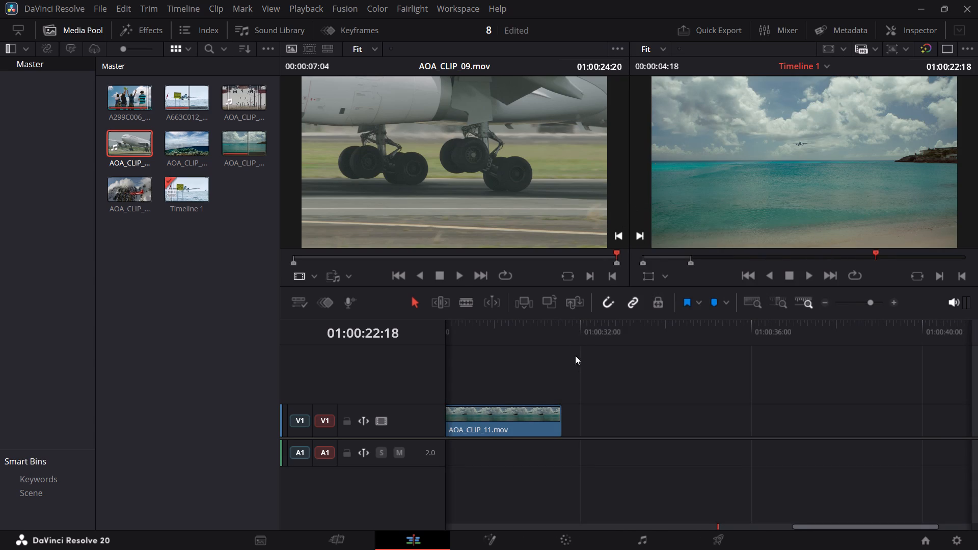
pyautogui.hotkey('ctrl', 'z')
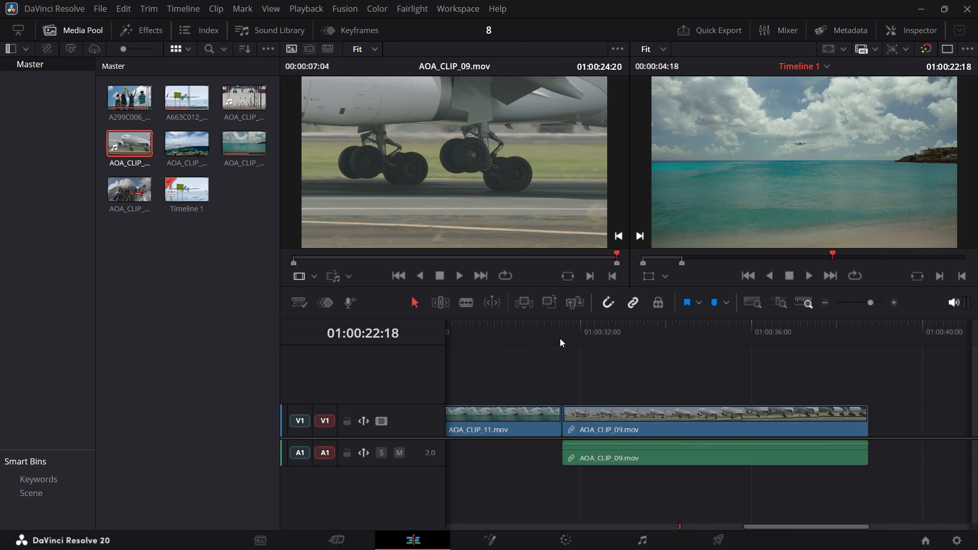
# Play Timeline 1 from AOA_CLIP_11 and scrub back to the timeline's start to review the assembled edit.
pyautogui.click(806, 279)
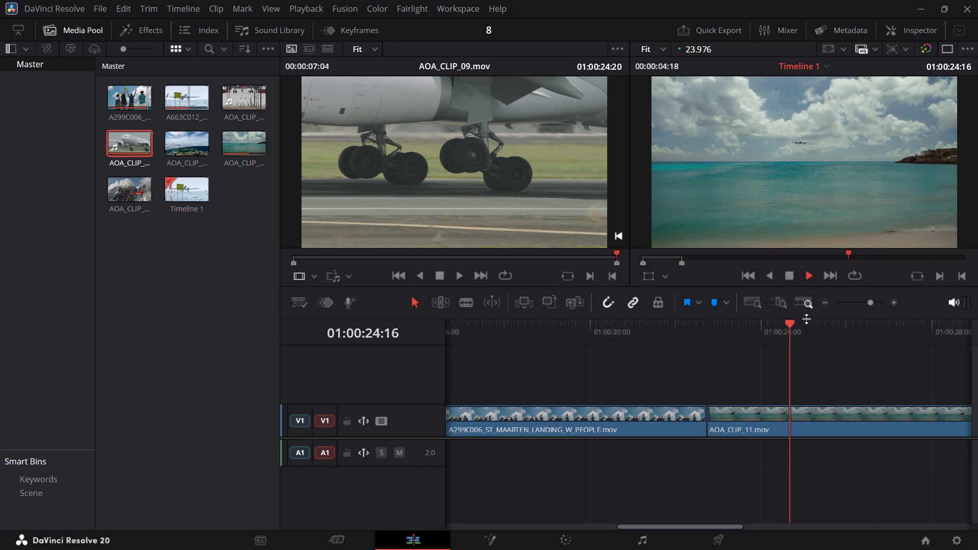
pyautogui.moveTo(856, 252); pyautogui.dragTo(614, 264)
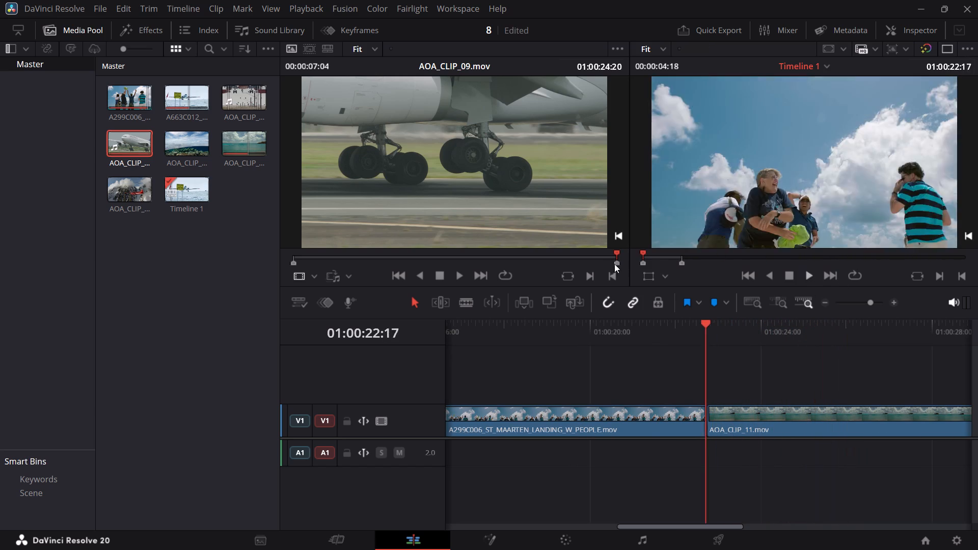
pyautogui.moveTo(614, 264); pyautogui.dragTo(498, 273)
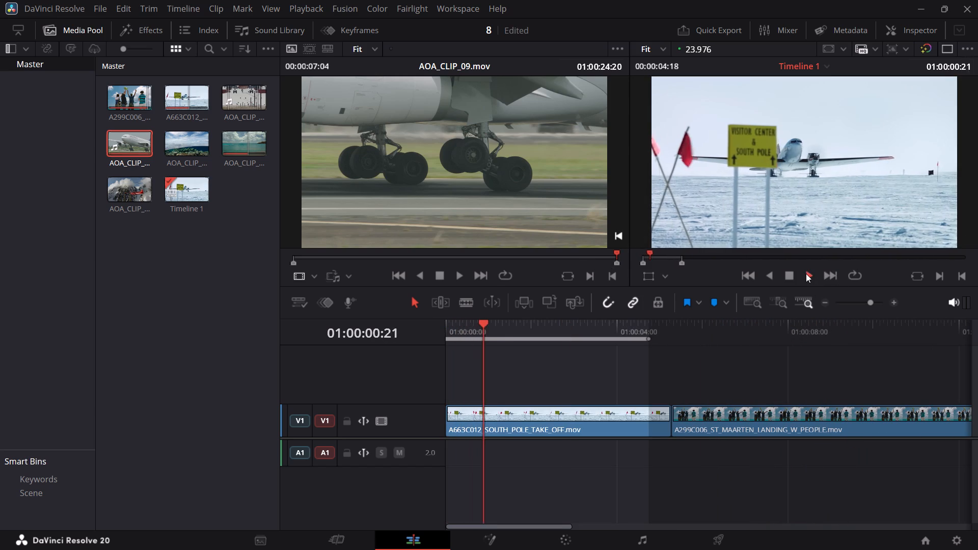
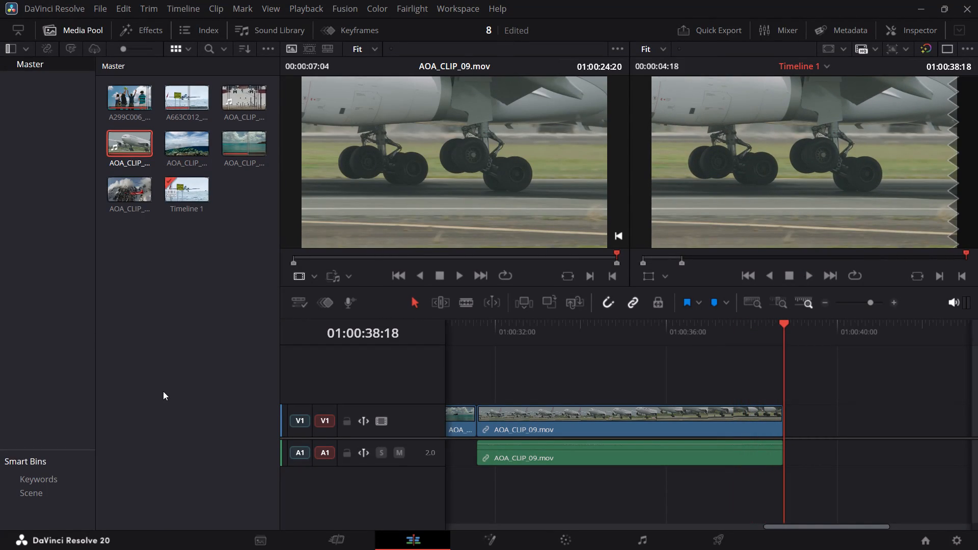
# Open the effects library and preview the Resolve FX Box Blur and Directional Blur filters.
pyautogui.click(152, 31)
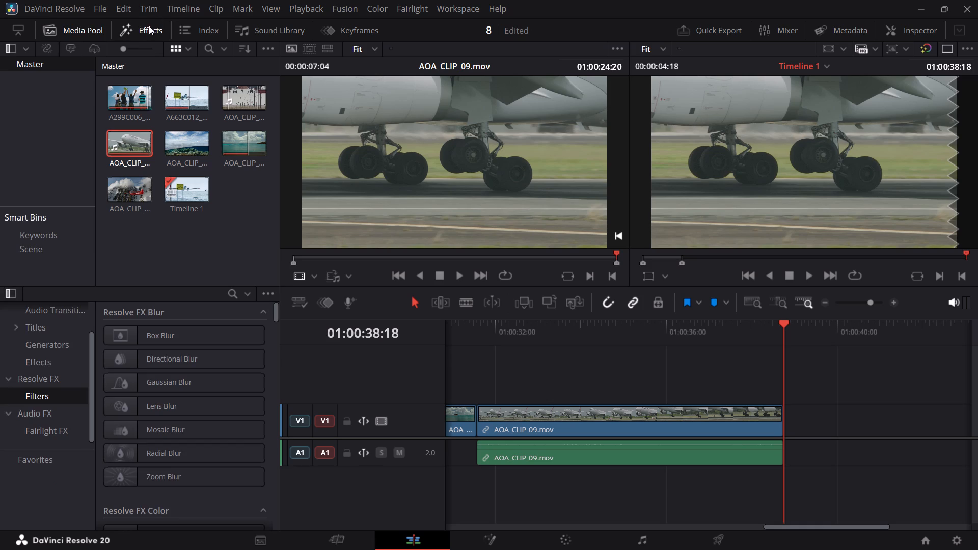
pyautogui.doubleClick(149, 25)
pyautogui.scroll(6, 173, 336)
pyautogui.scroll(-1, 173, 336)
pyautogui.scroll(1, 173, 336)
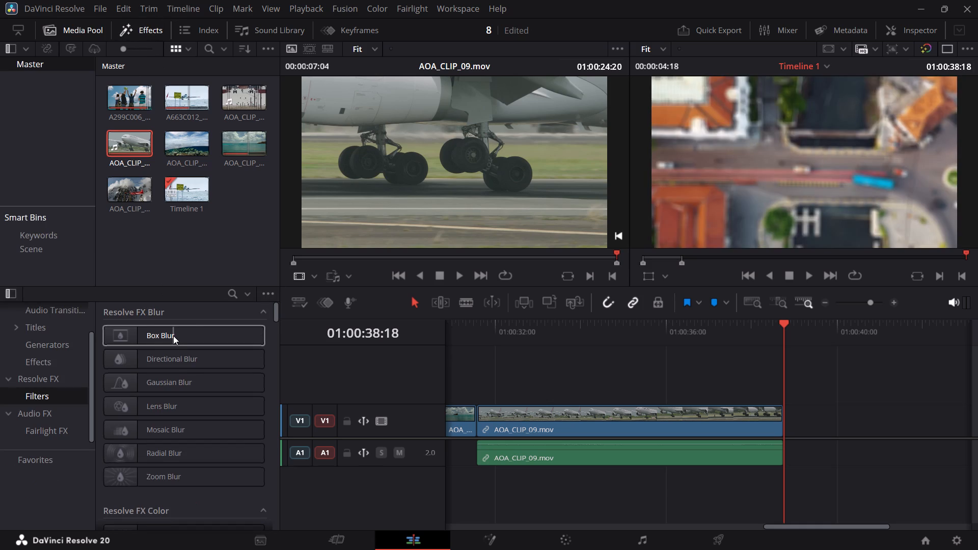
pyautogui.scroll(-1, 173, 336)
pyautogui.scroll(1, 173, 336)
pyautogui.click(173, 336)
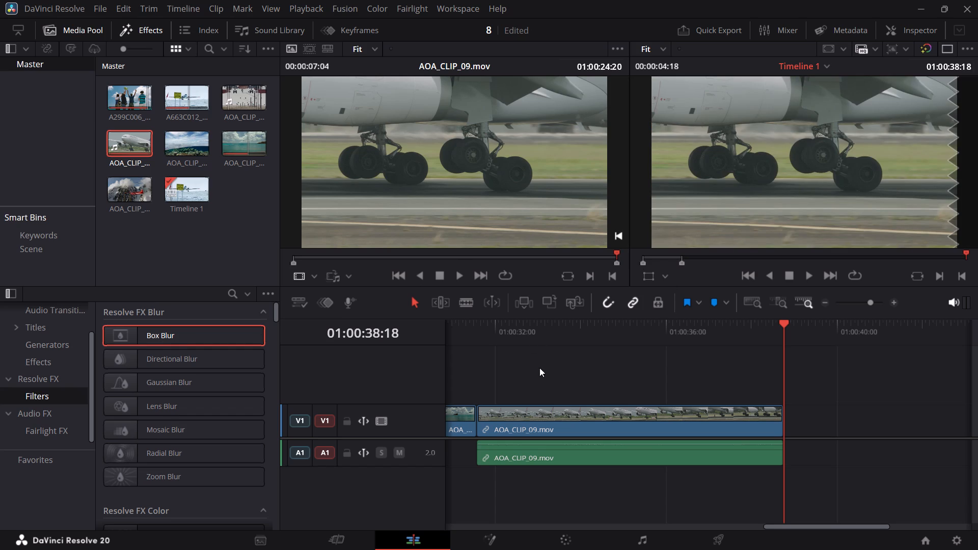
pyautogui.click(808, 273)
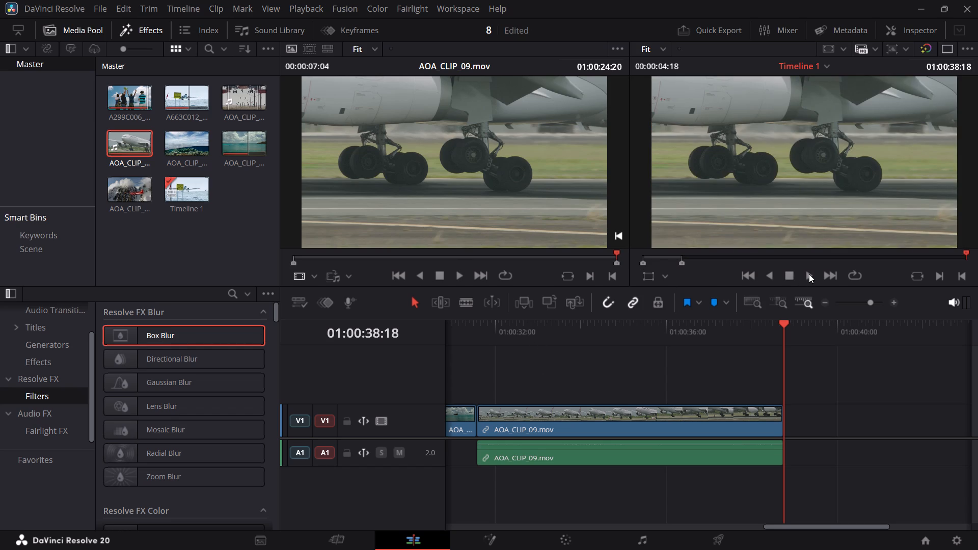
pyautogui.click(207, 354)
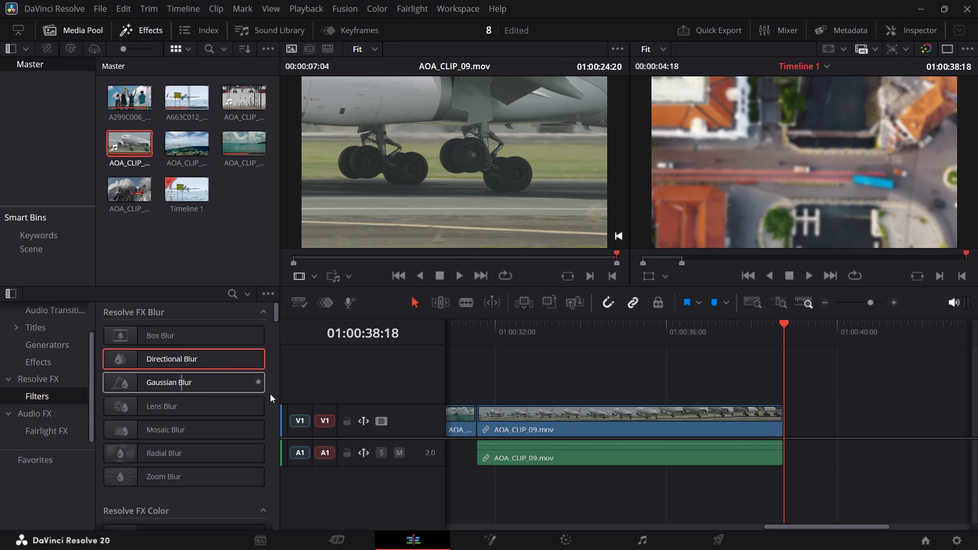
# Apply the Radial Blur and Zoom Blur filters to A663C012_SOUTH_POLE_TAKE_OFF.mov at the start of Timeline 1.
pyautogui.moveTo(782, 325); pyautogui.dragTo(782, 325)
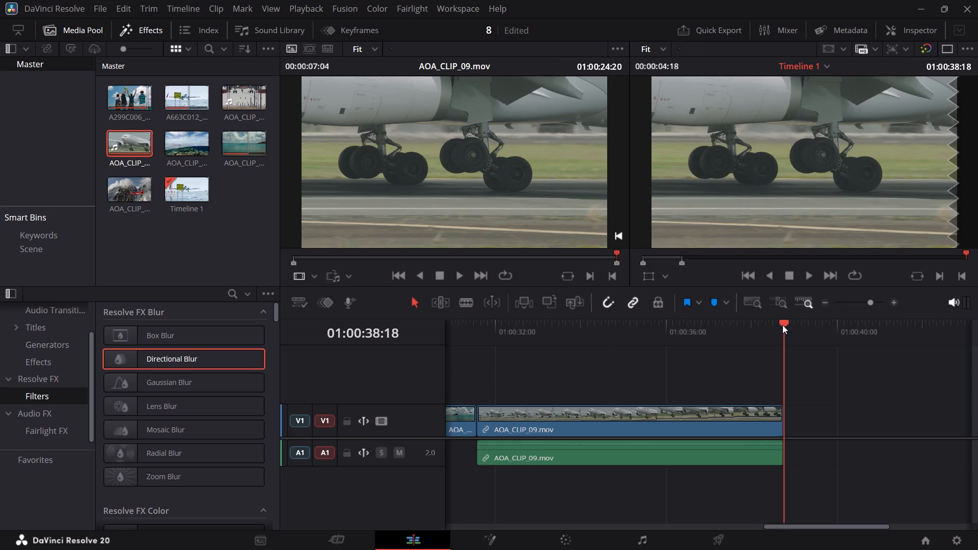
pyautogui.moveTo(782, 325); pyautogui.dragTo(394, 386)
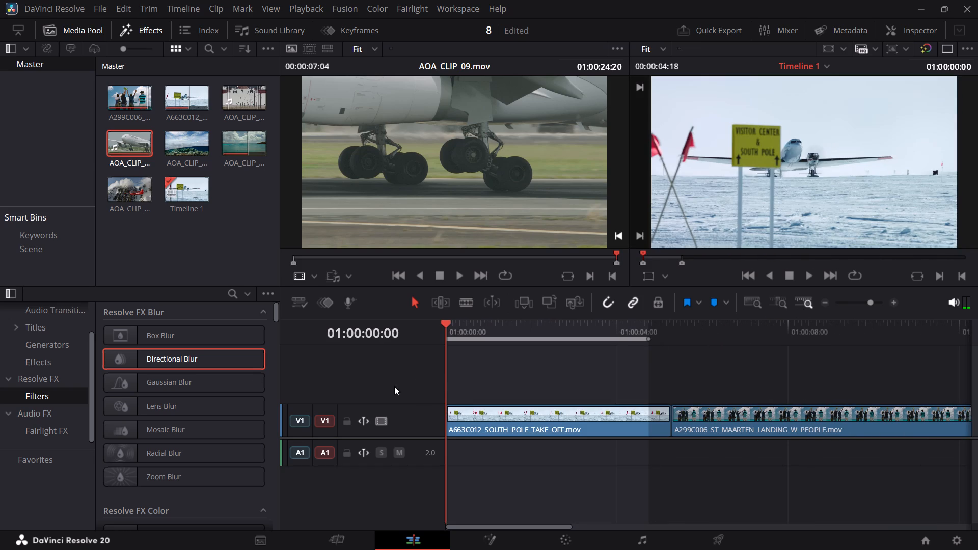
pyautogui.moveTo(394, 386); pyautogui.dragTo(382, 388)
pyautogui.scroll(2, 154, 435)
pyautogui.scroll(-1, 154, 435)
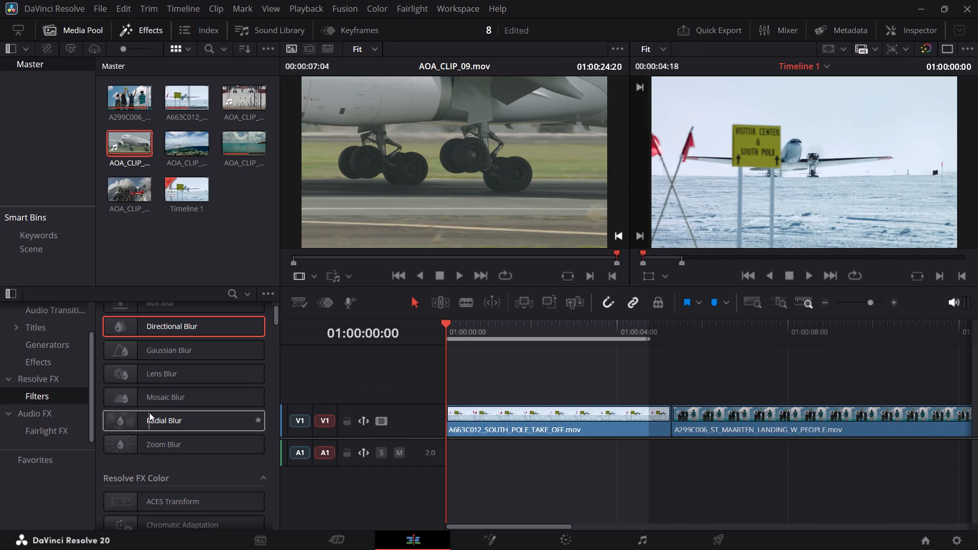
pyautogui.click(149, 413)
pyautogui.doubleClick(149, 413)
pyautogui.moveTo(149, 413); pyautogui.dragTo(152, 438)
pyautogui.doubleClick(152, 438)
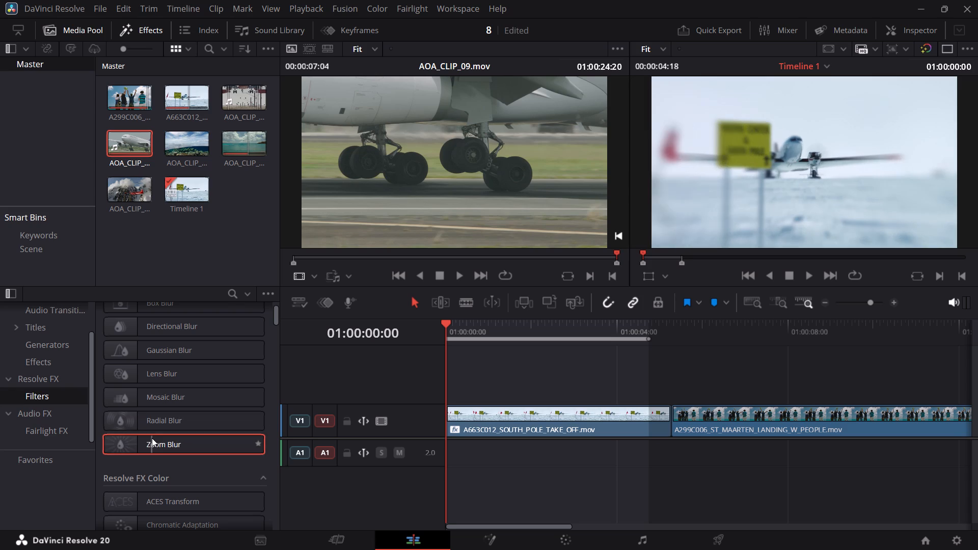
pyautogui.doubleClick(151, 452)
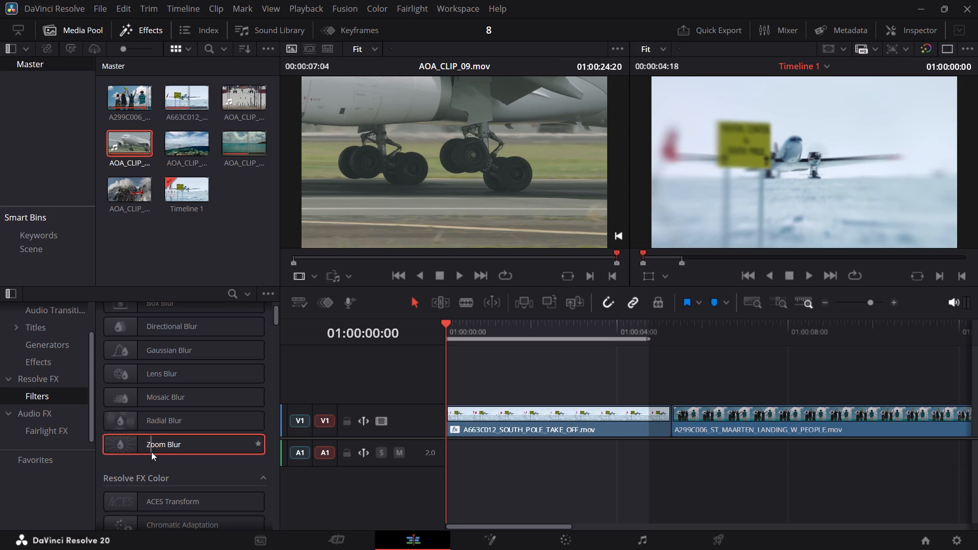
pyautogui.rightClick(151, 452)
pyautogui.click(151, 452)
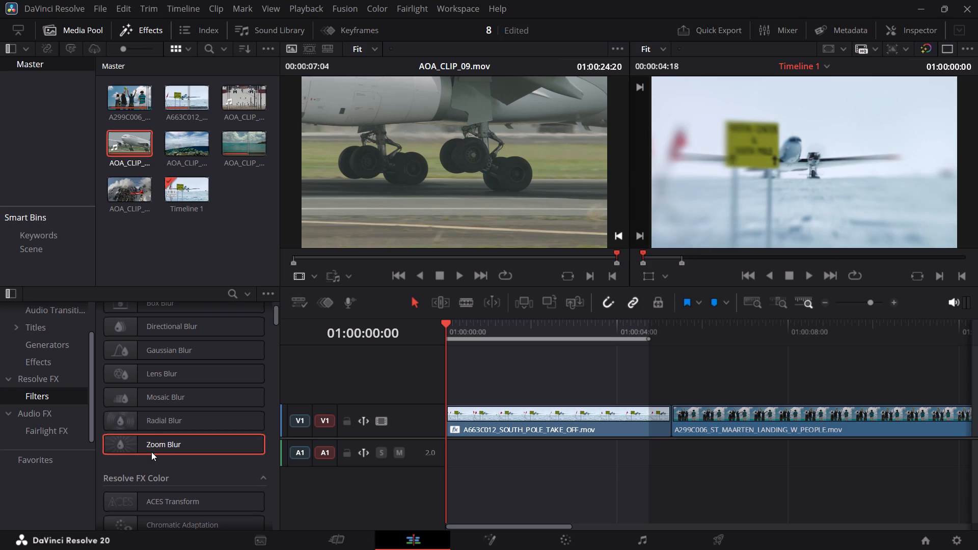
# Play Timeline 1 from its start to review the blurred opening clip, dismissing the low-battery notification.
pyautogui.click(813, 277)
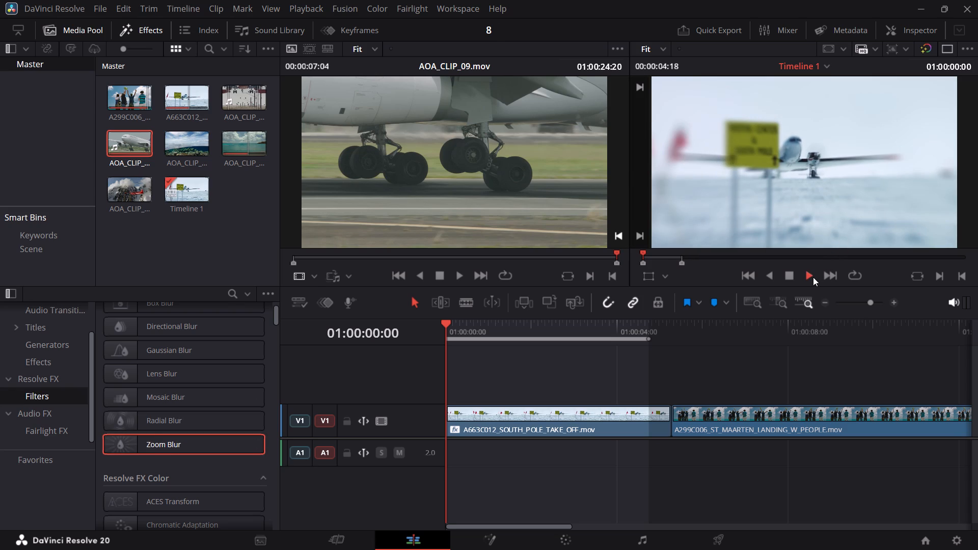
pyautogui.click(808, 277)
pyautogui.doubleClick(808, 277)
pyautogui.click(575, 390)
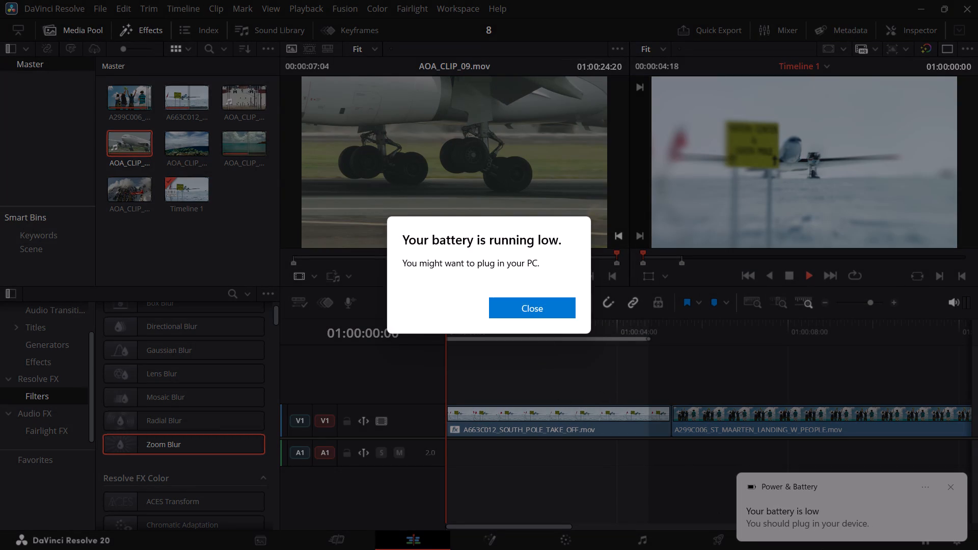
pyautogui.click(946, 488)
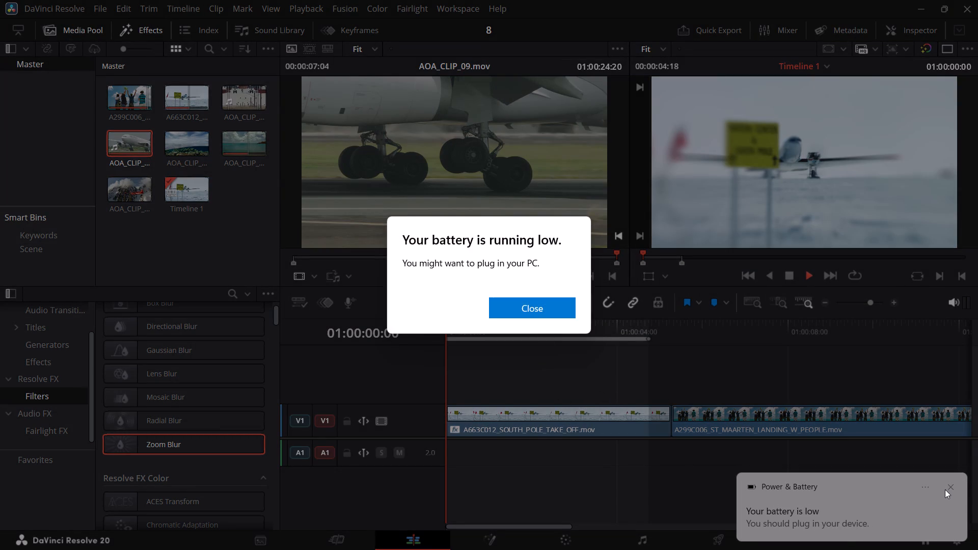
pyautogui.click(951, 487)
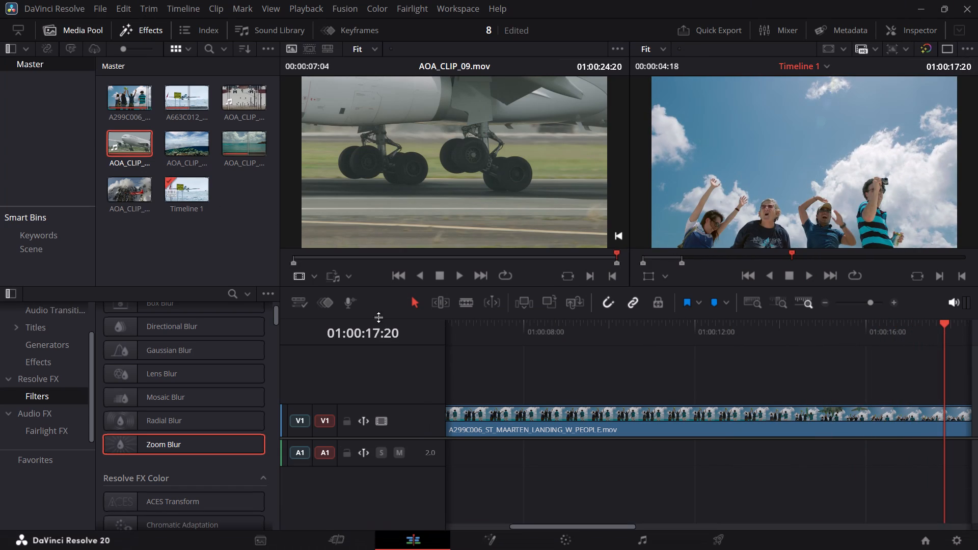
# Apply the Resolve FX Chromatic Adaptation filter to A299C006_ST_MAARTEN_LANDING_W_PEOPLE.mov.
pyautogui.click(168, 422)
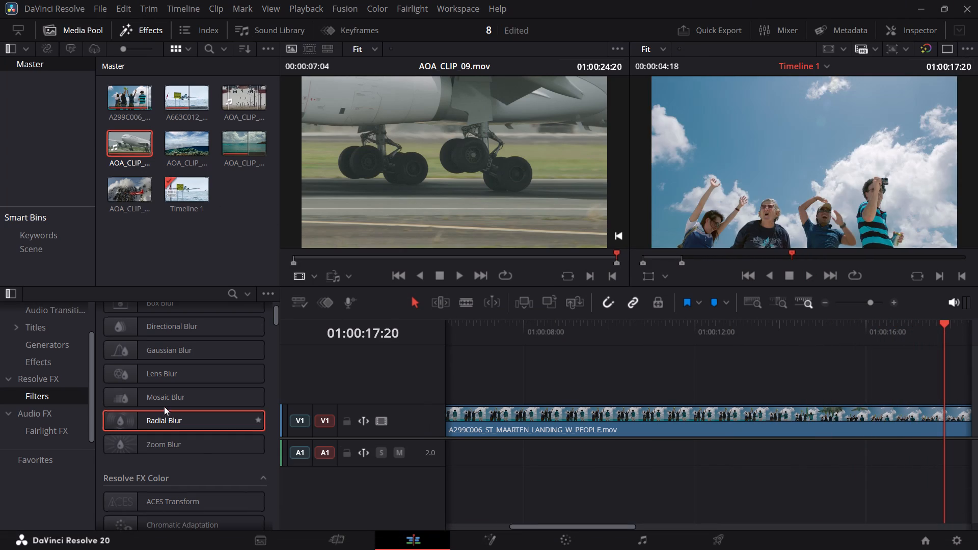
pyautogui.scroll(-1, 182, 483)
pyautogui.scroll(2, 182, 483)
pyautogui.scroll(-2, 182, 483)
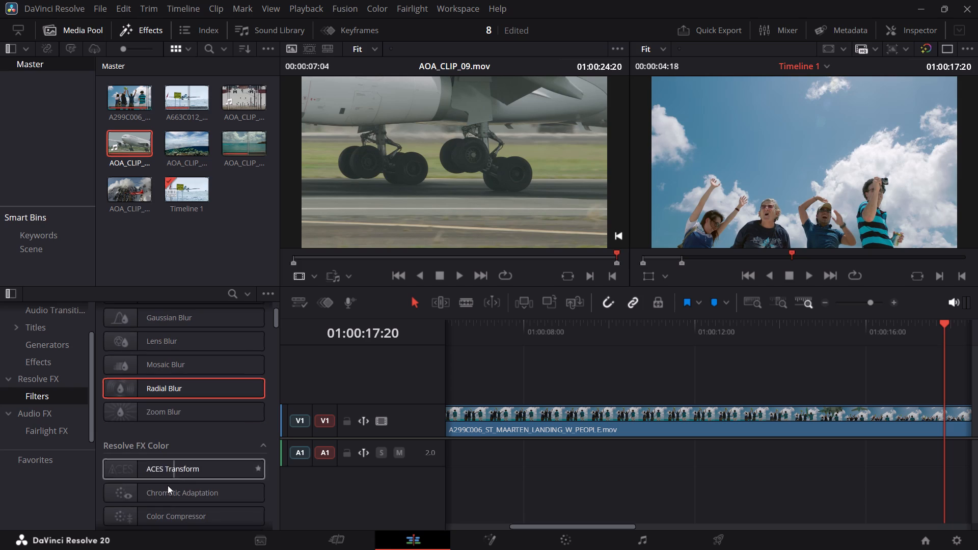
pyautogui.doubleClick(167, 488)
pyautogui.click(167, 488)
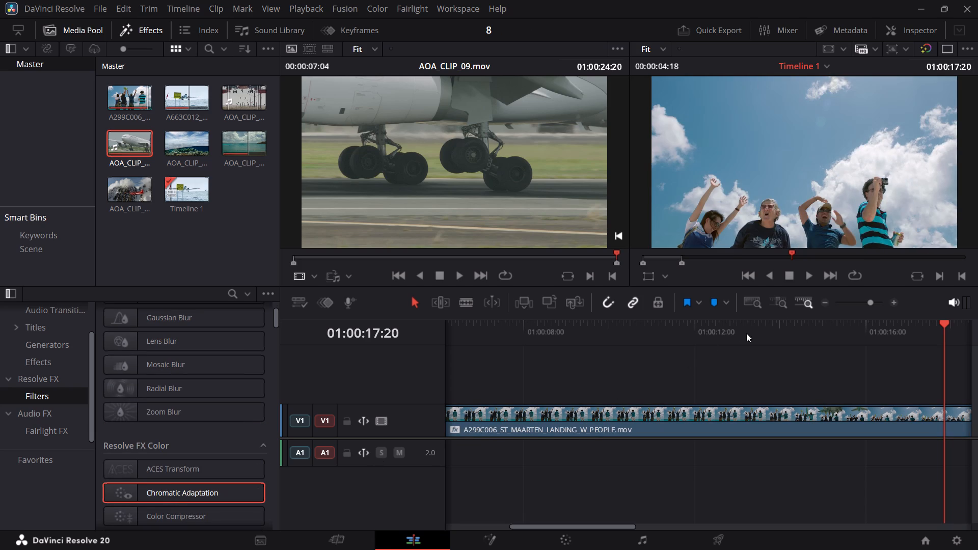
# Play the timeline onward and add the Zoom Blur and Radial Blur filters to A299C006_ST_MAARTEN_LANDING_W_PEOPLE.mov.
pyautogui.click(809, 277)
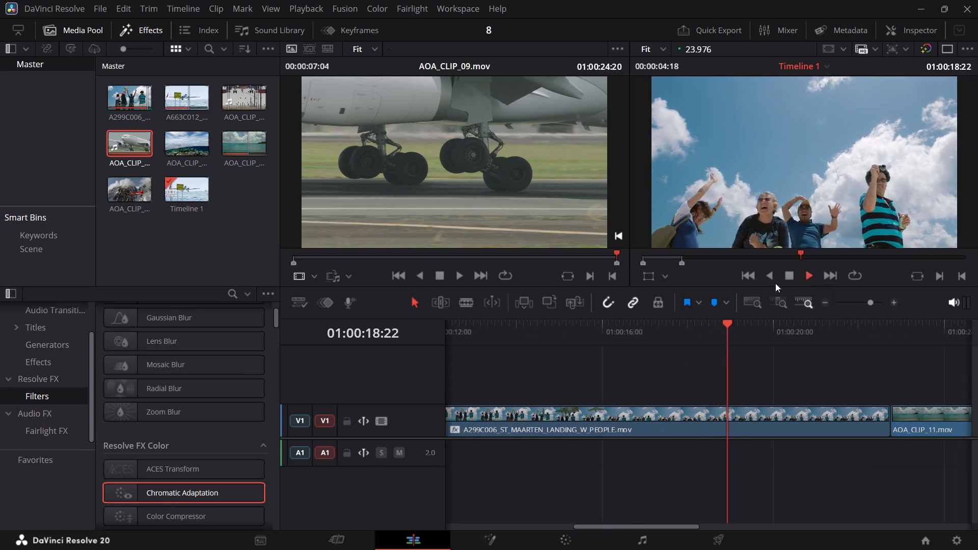
pyautogui.doubleClick(197, 404)
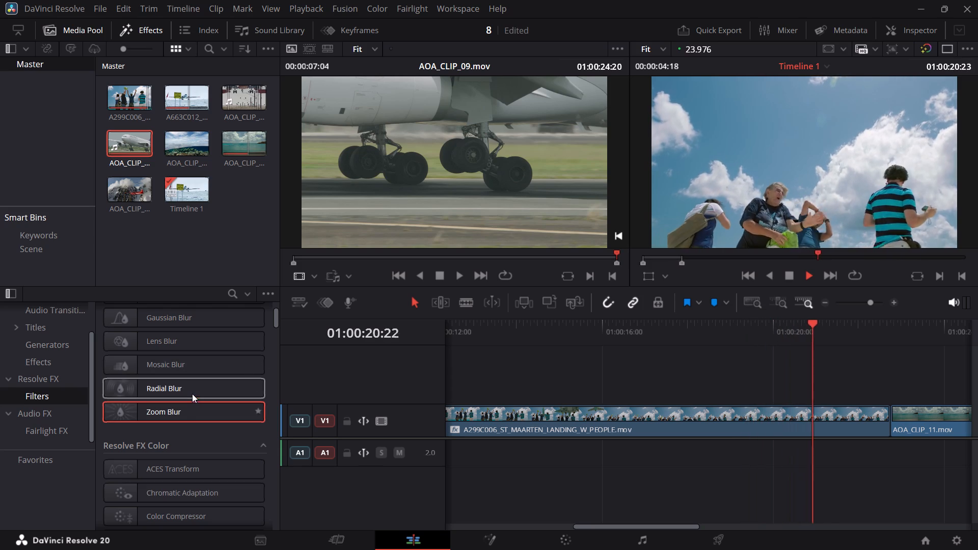
pyautogui.tripleClick(192, 393)
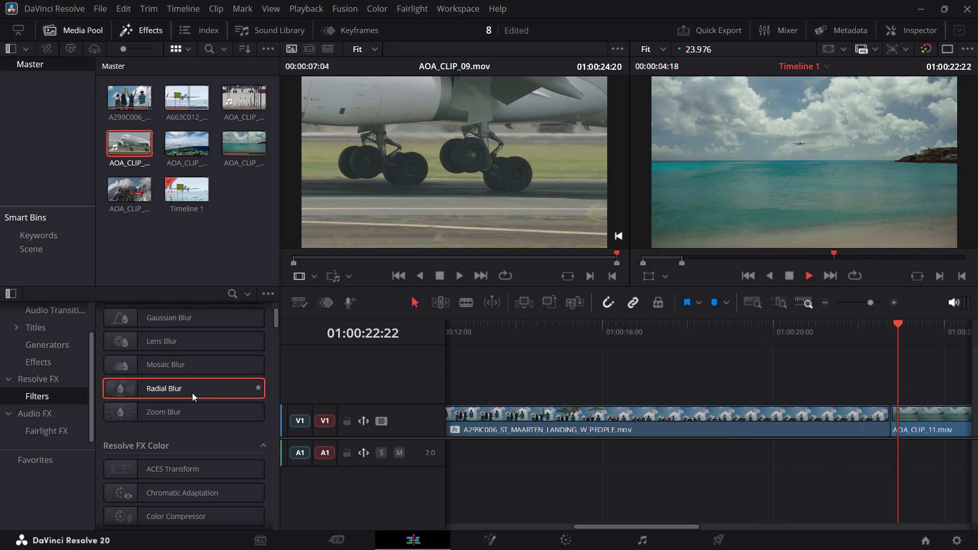
# Apply the Mosaic Blur, ACES Transform and Chromatic Adaptation filters to AOA_CLIP_11.mov during playback.
pyautogui.doubleClick(200, 359)
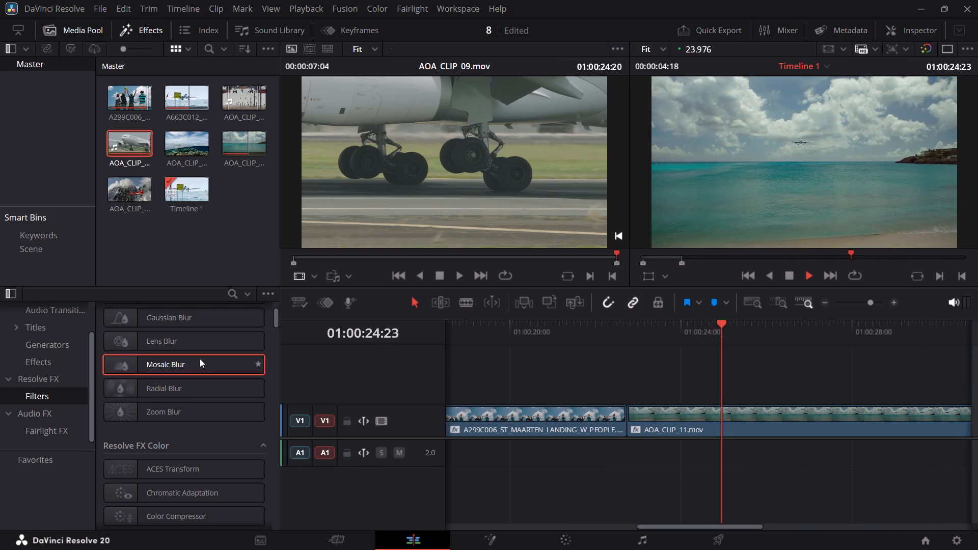
pyautogui.doubleClick(189, 471)
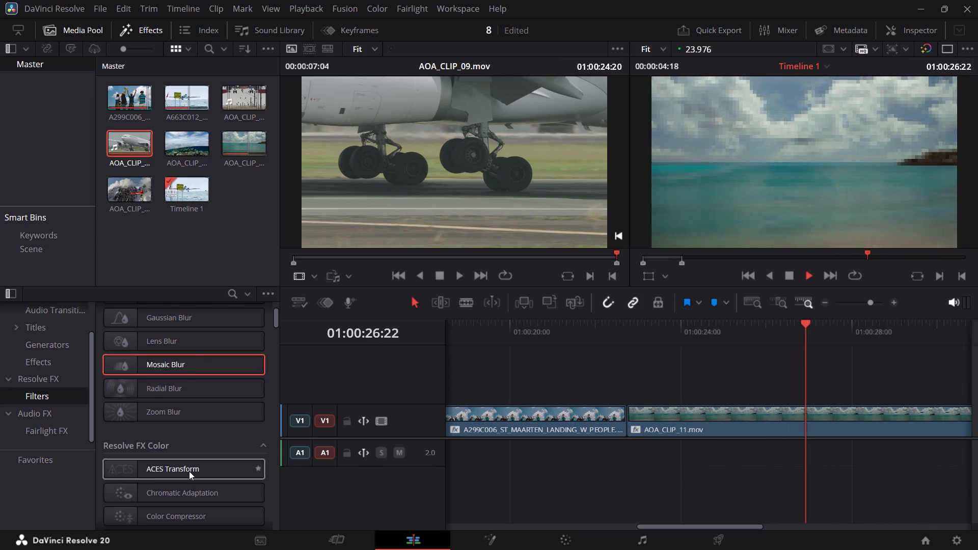
pyautogui.doubleClick(173, 494)
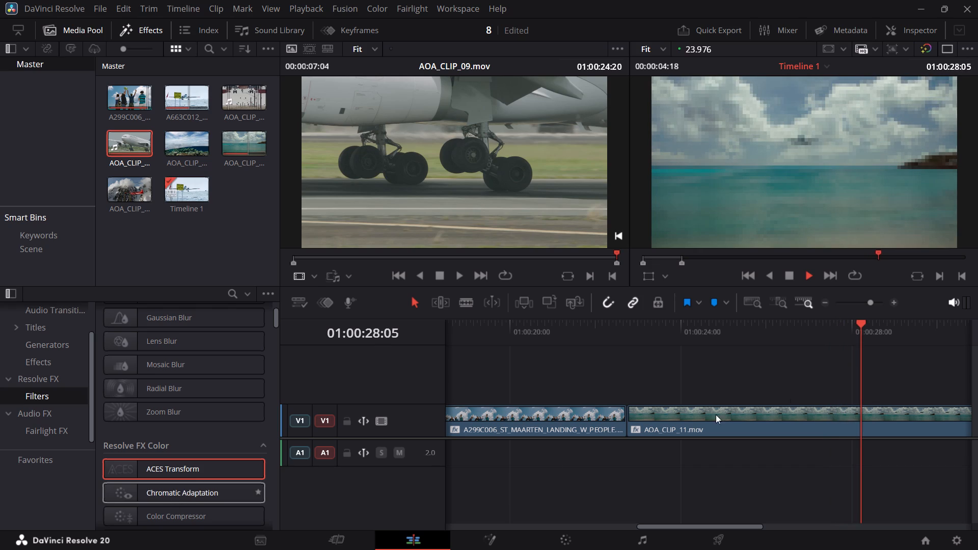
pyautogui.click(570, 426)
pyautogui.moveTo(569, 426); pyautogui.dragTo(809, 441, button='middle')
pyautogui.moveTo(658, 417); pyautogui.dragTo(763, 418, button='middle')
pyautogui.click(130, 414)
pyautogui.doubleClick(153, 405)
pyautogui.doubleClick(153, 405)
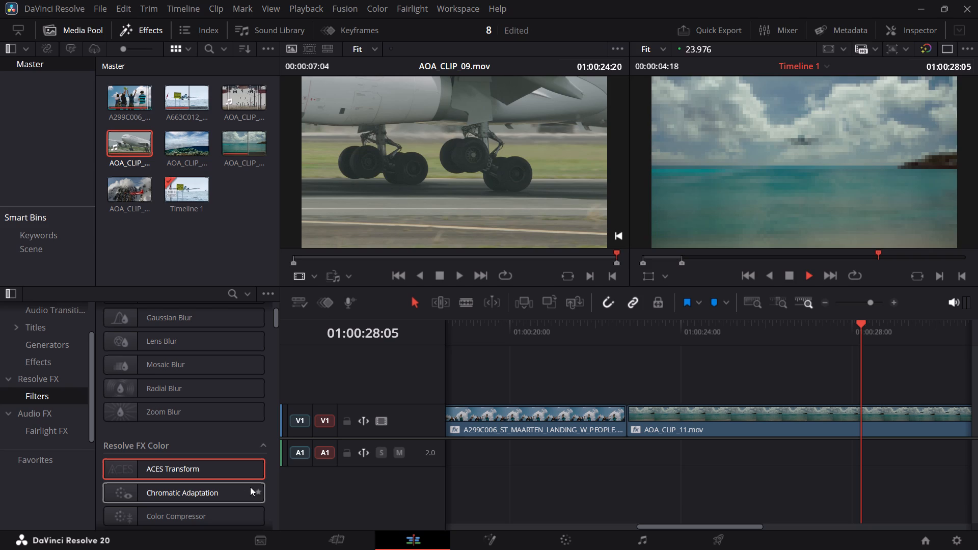
# Mark the Chromatic Adaptation filter as a favorite effect.
pyautogui.tripleClick(255, 490)
# Collapse the Audio FX category and display the available Titles in the effects library.
pyautogui.doubleClick(59, 410)
pyautogui.click(13, 340)
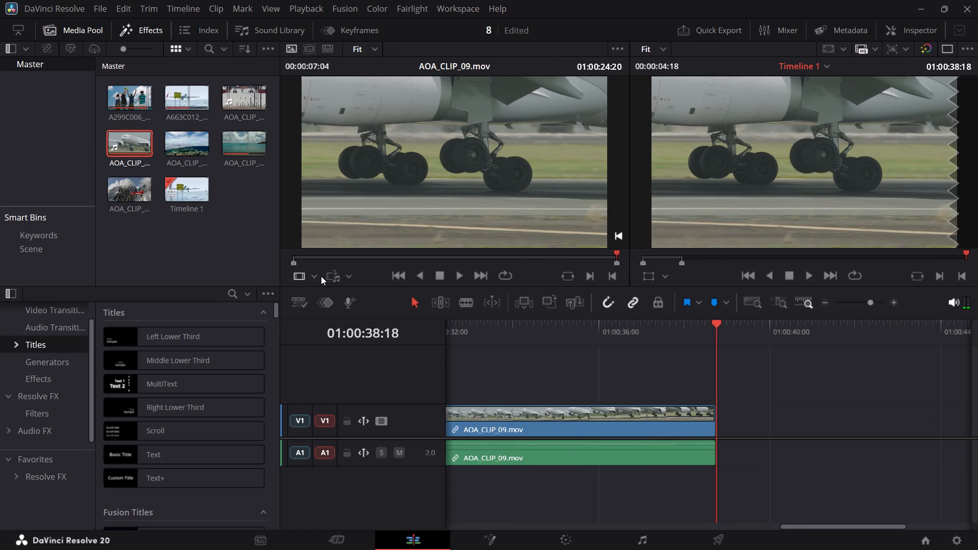
# Select AOA_CLIP_11.mov on the timeline and scrub back from the timeline's end to 01:00:35:23 within AOA_CLIP_09.mov.
pyautogui.moveTo(486, 410); pyautogui.dragTo(535, 412, button='middle')
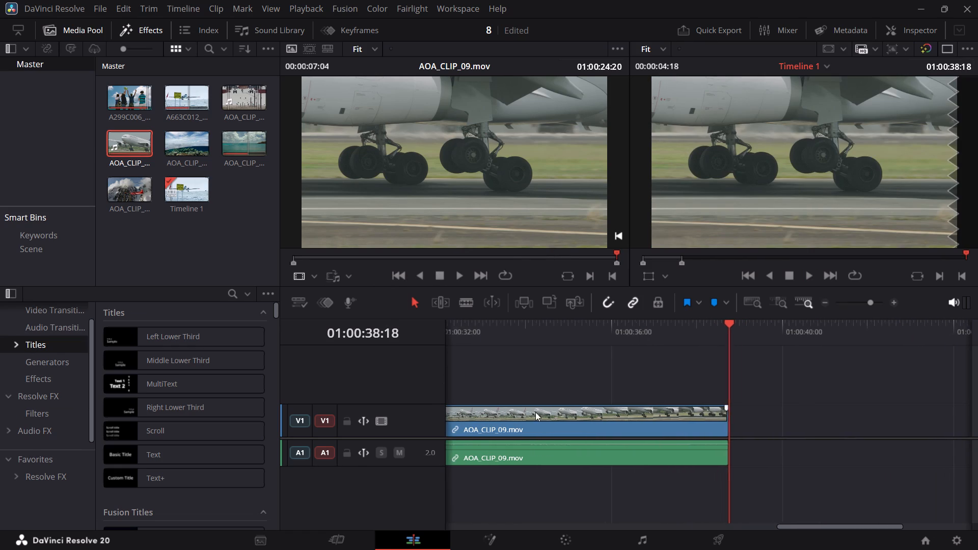
pyautogui.moveTo(535, 412); pyautogui.dragTo(847, 412, button='middle')
pyautogui.scroll(-1, 847, 411)
pyautogui.click(575, 413)
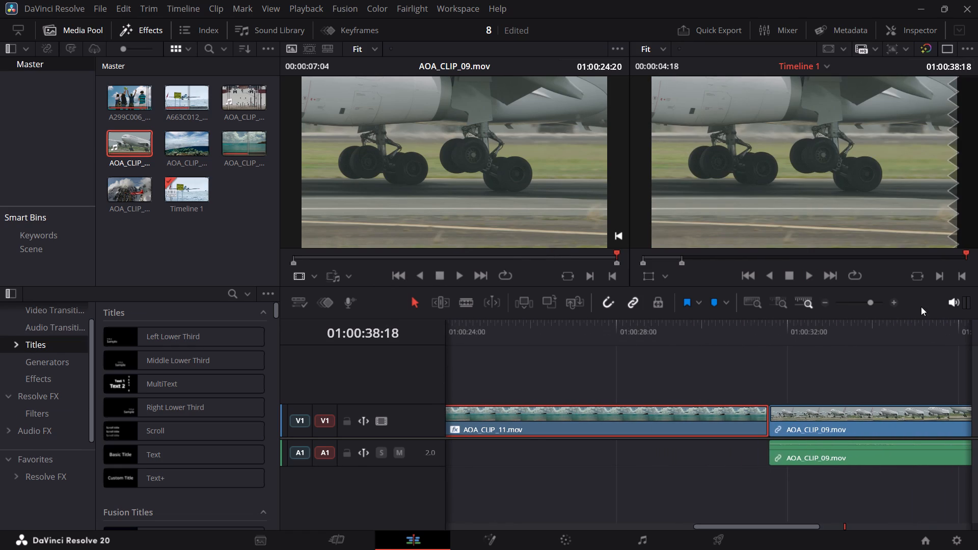
pyautogui.moveTo(966, 258); pyautogui.dragTo(936, 251)
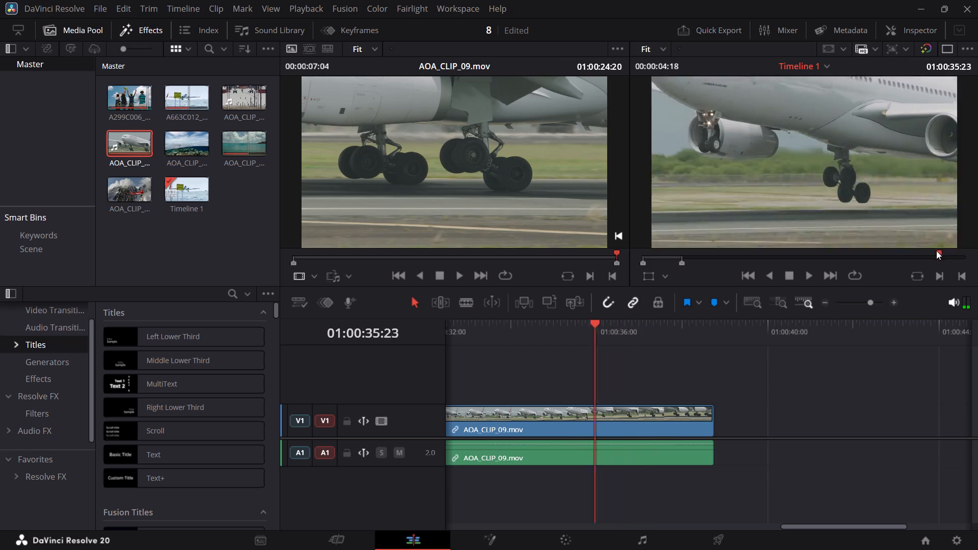
# Scrub the timeline back to its start at 01:00:00:00 and play it from there.
pyautogui.moveTo(936, 251); pyautogui.dragTo(832, 250)
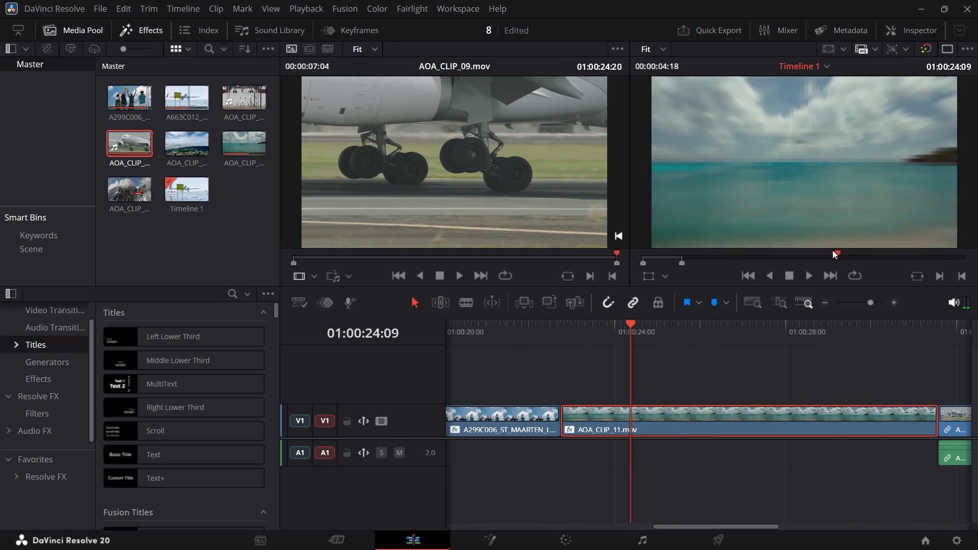
pyautogui.moveTo(832, 250); pyautogui.dragTo(754, 257)
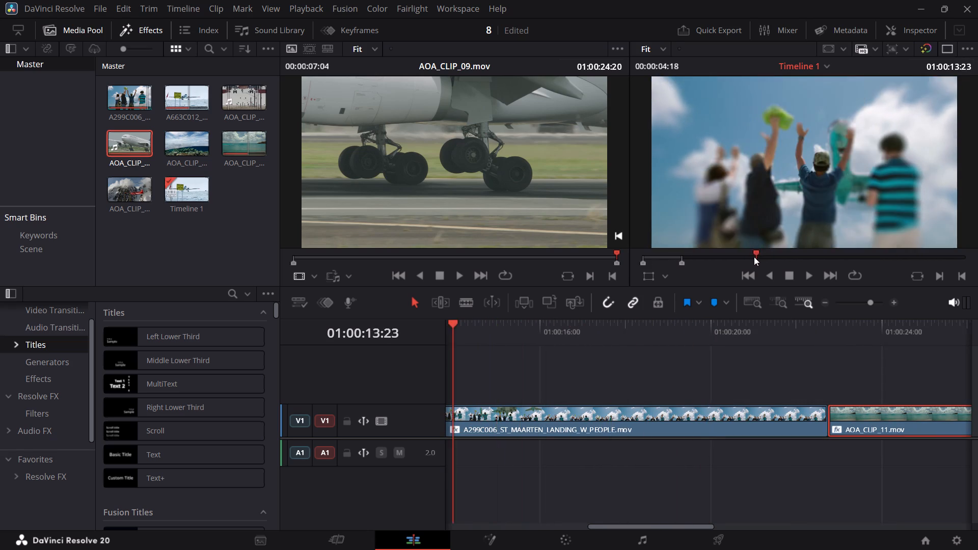
pyautogui.moveTo(754, 257); pyautogui.dragTo(579, 300)
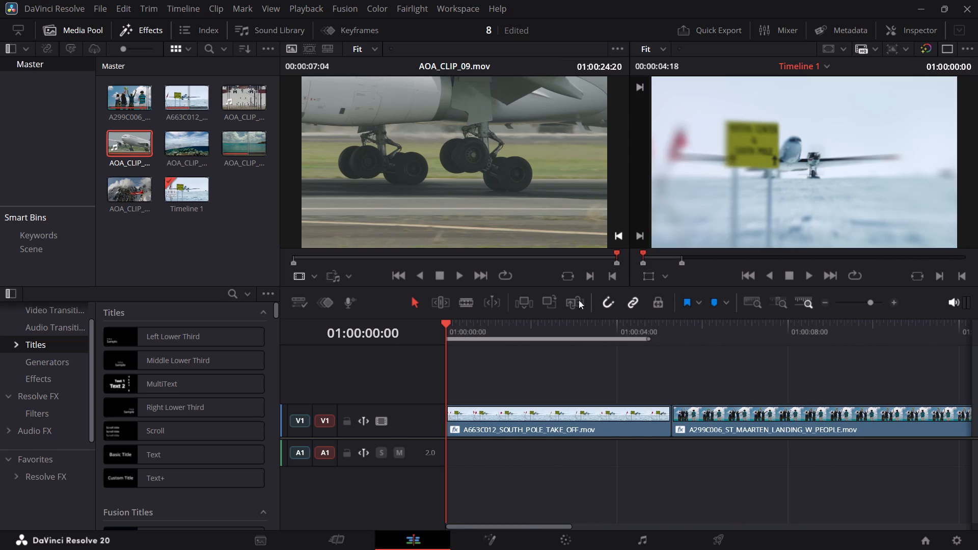
pyautogui.moveTo(579, 300); pyautogui.dragTo(433, 343)
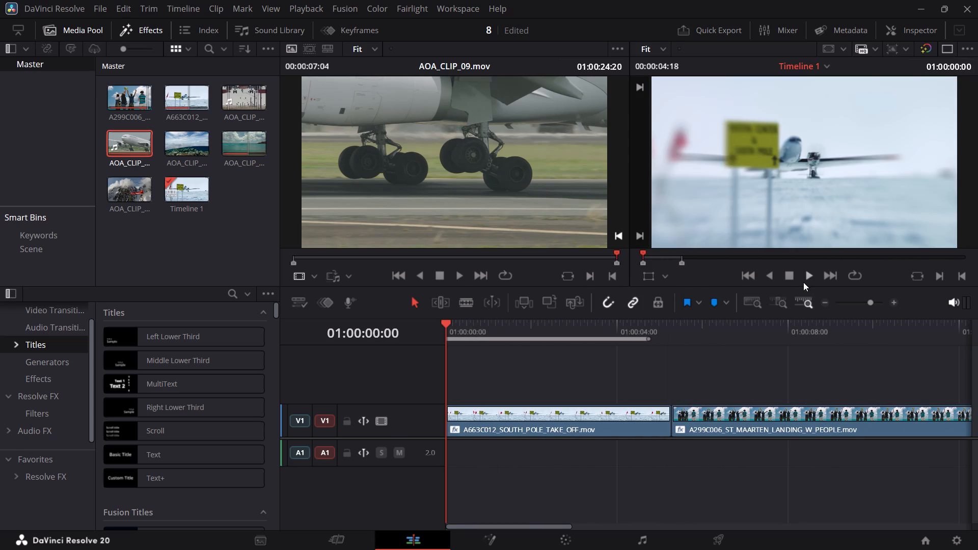
pyautogui.click(806, 280)
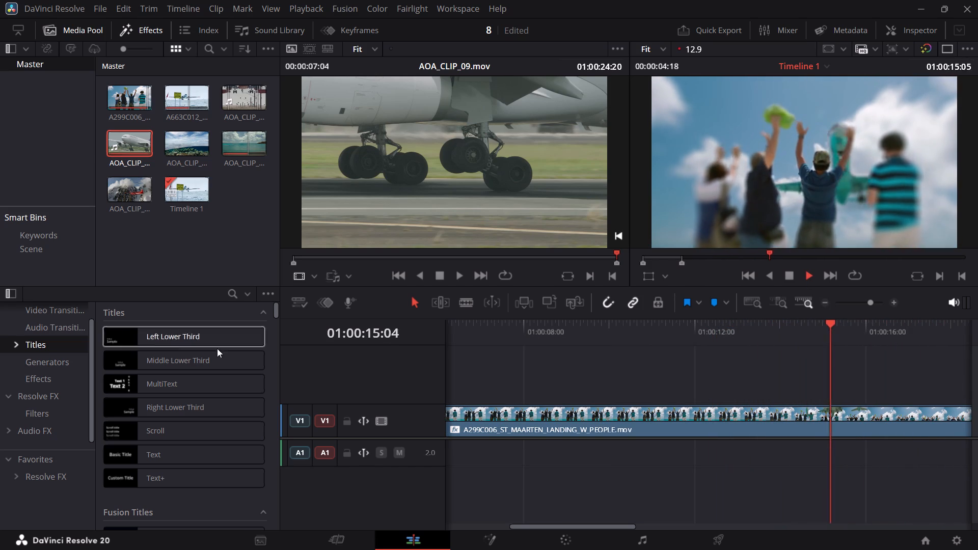
# Browse the available Titles in the effects library while the timeline plays.
pyautogui.scroll(-3, 206, 349)
pyautogui.scroll(6, 206, 349)
pyautogui.scroll(-4, 206, 350)
pyautogui.scroll(1, 206, 350)
pyautogui.scroll(-4, 206, 351)
pyautogui.scroll(2, 206, 351)
pyautogui.scroll(-3, 207, 363)
pyautogui.scroll(6, 207, 363)
pyautogui.scroll(-1, 207, 363)
pyautogui.scroll(1, 207, 363)
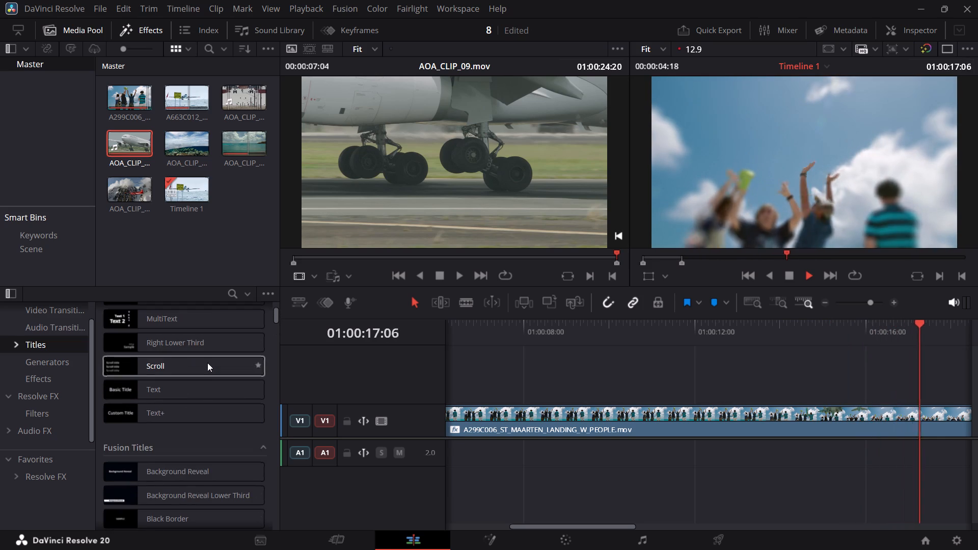
pyautogui.scroll(6, 207, 363)
pyautogui.scroll(-1, 207, 363)
pyautogui.scroll(2, 207, 363)
pyautogui.scroll(-1, 207, 363)
pyautogui.scroll(10, 205, 364)
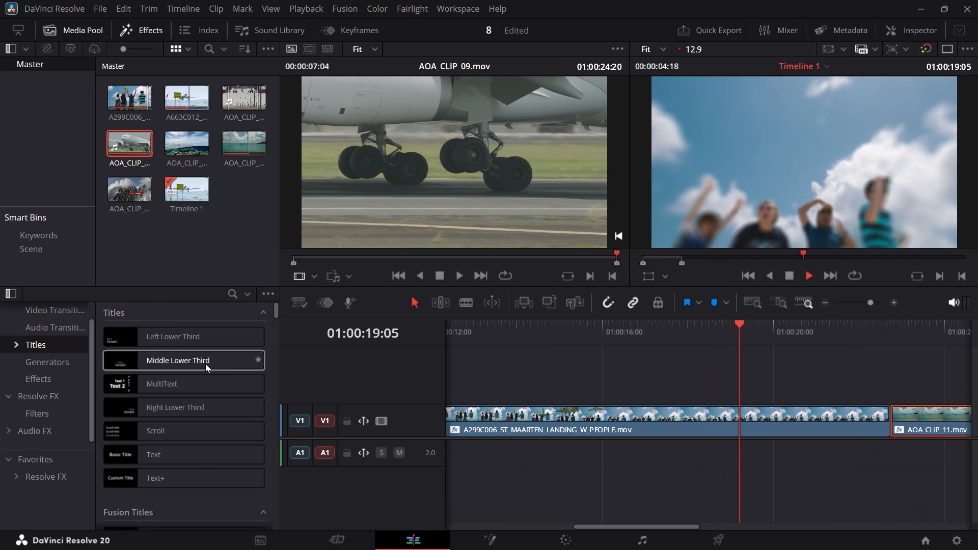
pyautogui.scroll(2, 205, 364)
pyautogui.scroll(-2, 205, 364)
pyautogui.scroll(3, 205, 364)
pyautogui.scroll(-3, 205, 356)
pyautogui.scroll(5, 205, 356)
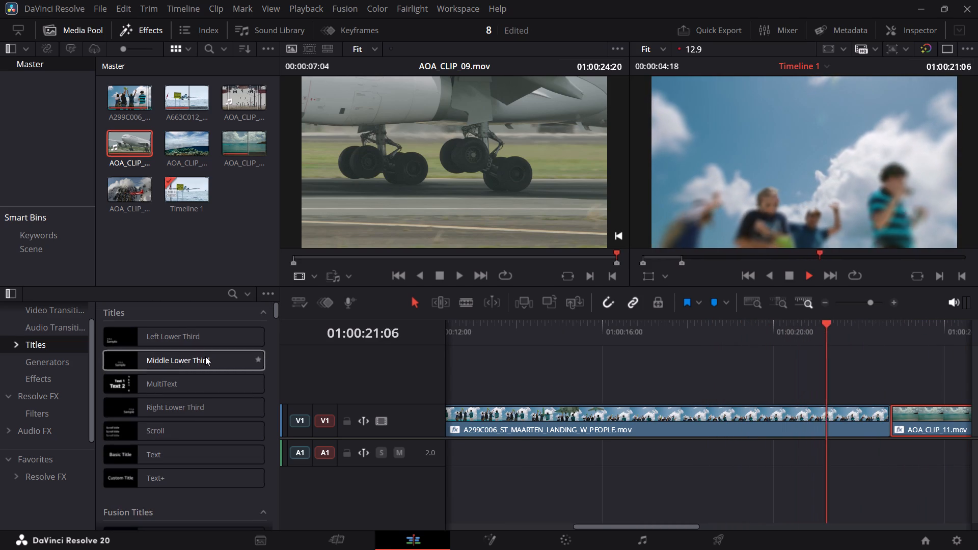
pyautogui.scroll(5, 205, 356)
pyautogui.scroll(-1, 205, 356)
pyautogui.scroll(3, 205, 356)
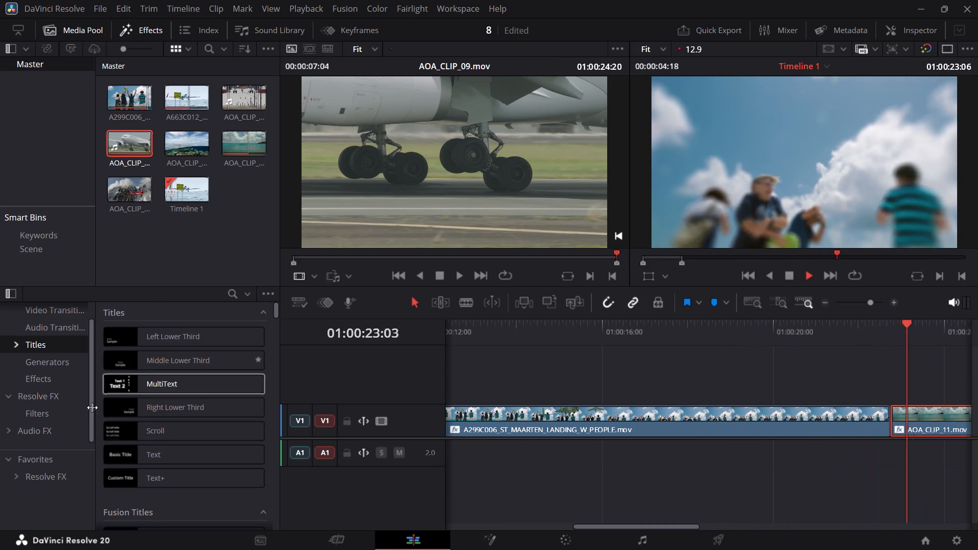
pyautogui.click(92, 407)
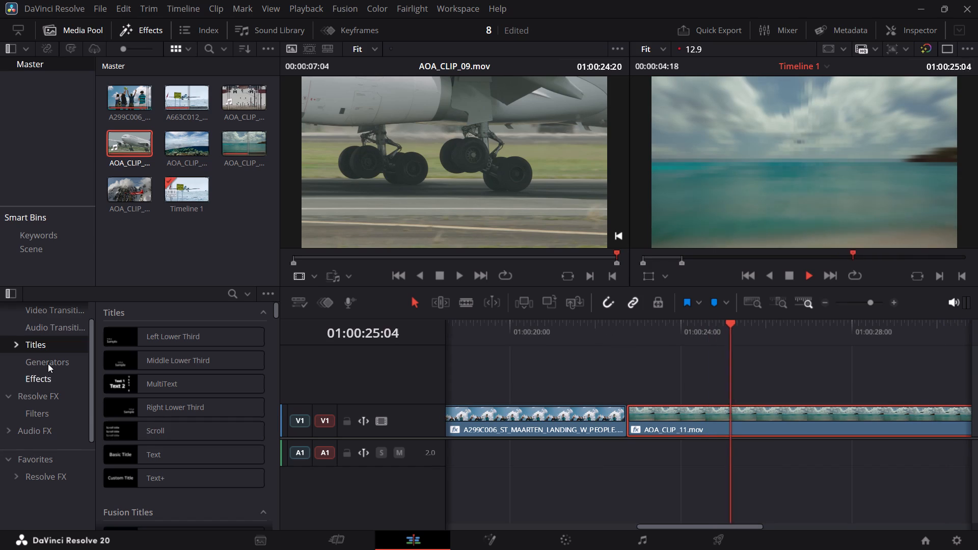
# Display the available Generators, open BT.2111 Color Bar HLG Narrow for preview and pause the timeline.
pyautogui.click(48, 362)
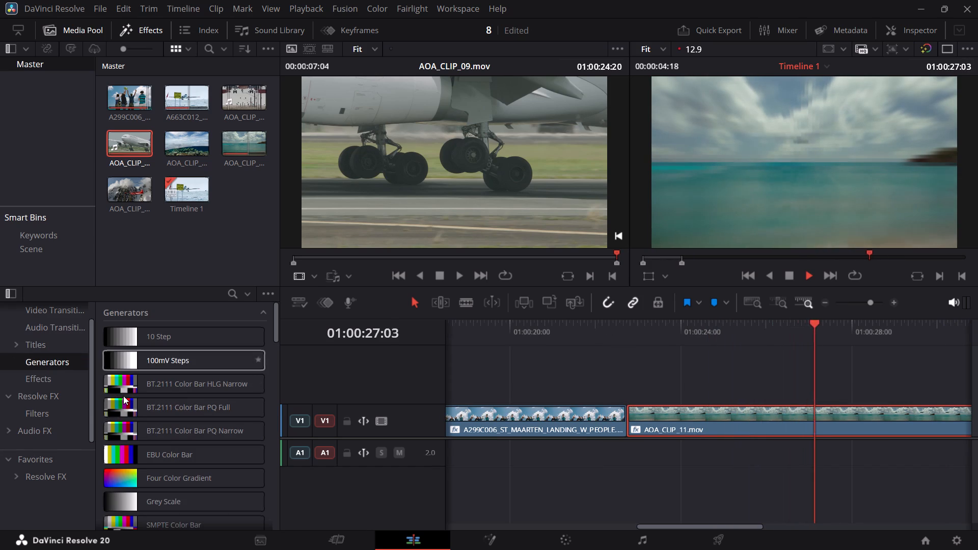
pyautogui.click(121, 385)
pyautogui.doubleClick(121, 385)
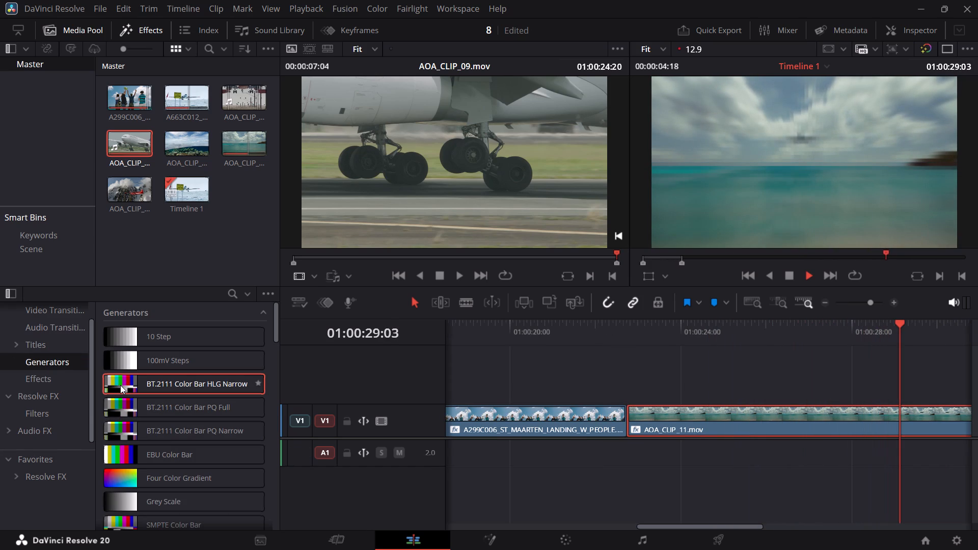
pyautogui.click(802, 276)
pyautogui.doubleClick(807, 278)
# Move the playhead to 01:00:29:16 in AOA_CLIP_11.mov, play on and open the BT.2111 Color Bar PQ Full generator for preview.
pyautogui.moveTo(902, 325); pyautogui.dragTo(659, 368)
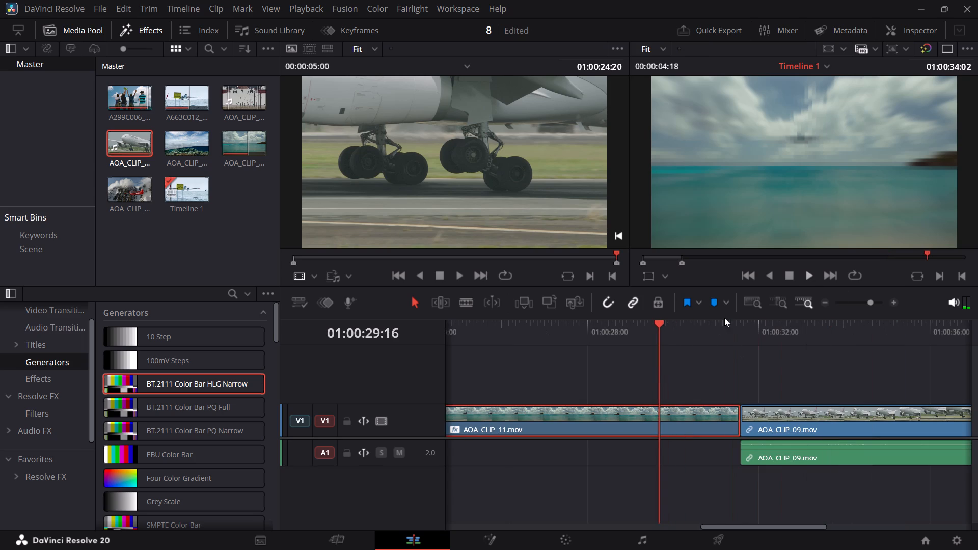
pyautogui.click(808, 279)
pyautogui.tripleClick(808, 278)
pyautogui.tripleClick(186, 406)
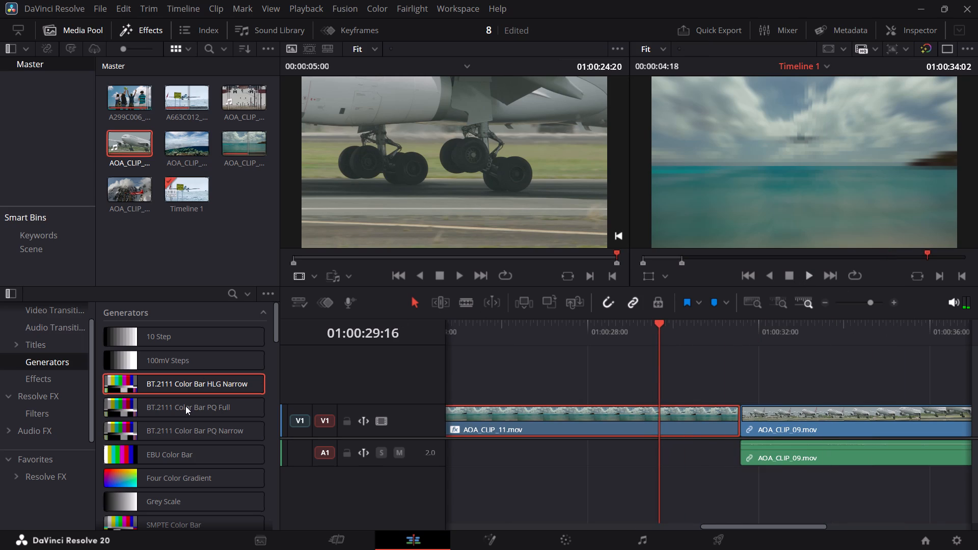
pyautogui.click(184, 406)
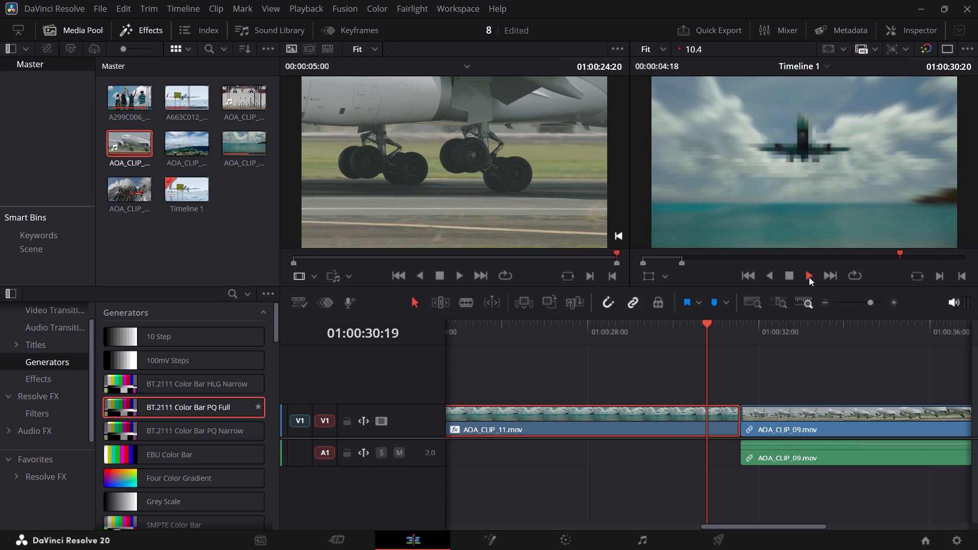
# Pause playback, return the playhead to the timeline's start and play the edit again.
pyautogui.click(808, 277)
pyautogui.doubleClick(807, 276)
pyautogui.moveTo(900, 251); pyautogui.dragTo(570, 292)
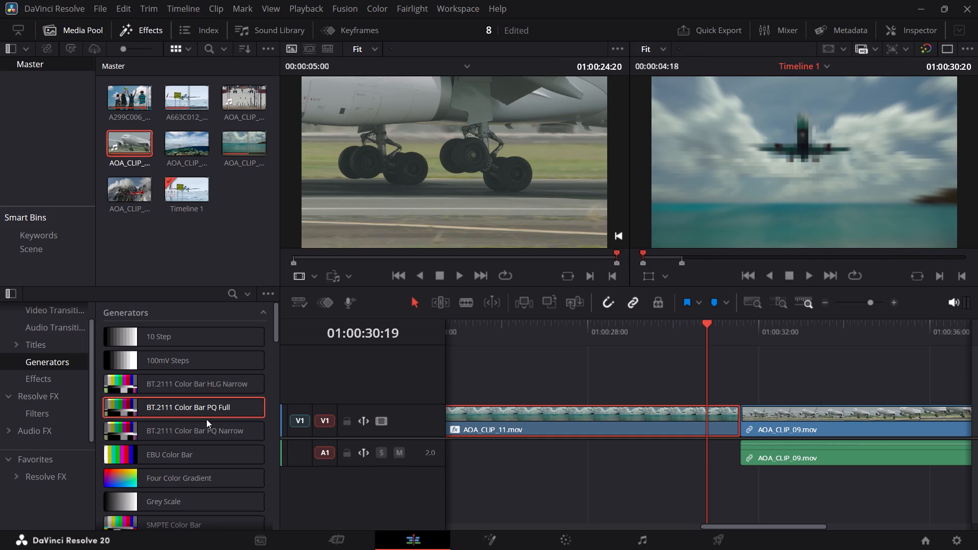
pyautogui.click(807, 281)
# Preview the EBU Color Bar, Grey Scale and SMPTE Color Bar generators in the source viewer while reviewing the timeline.
pyautogui.doubleClick(193, 403)
pyautogui.click(164, 438)
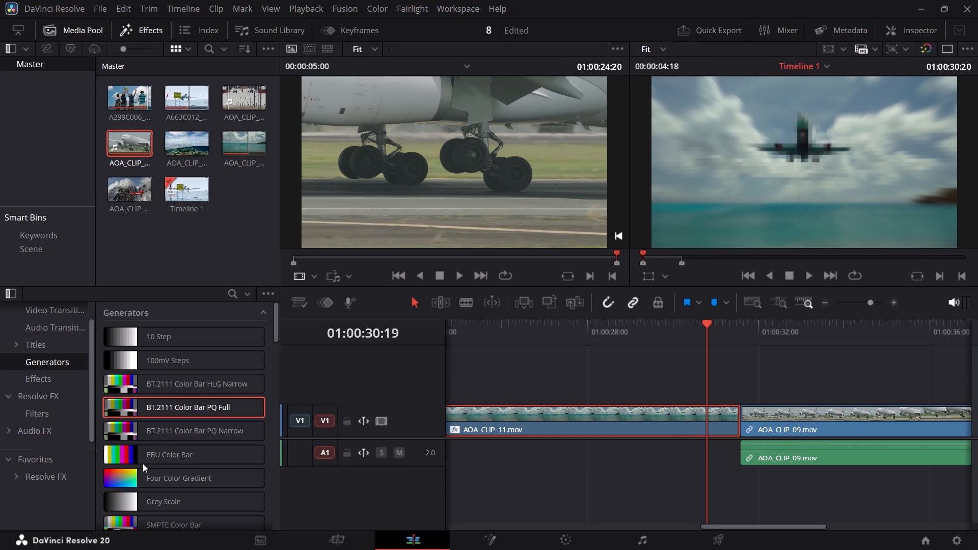
pyautogui.click(143, 463)
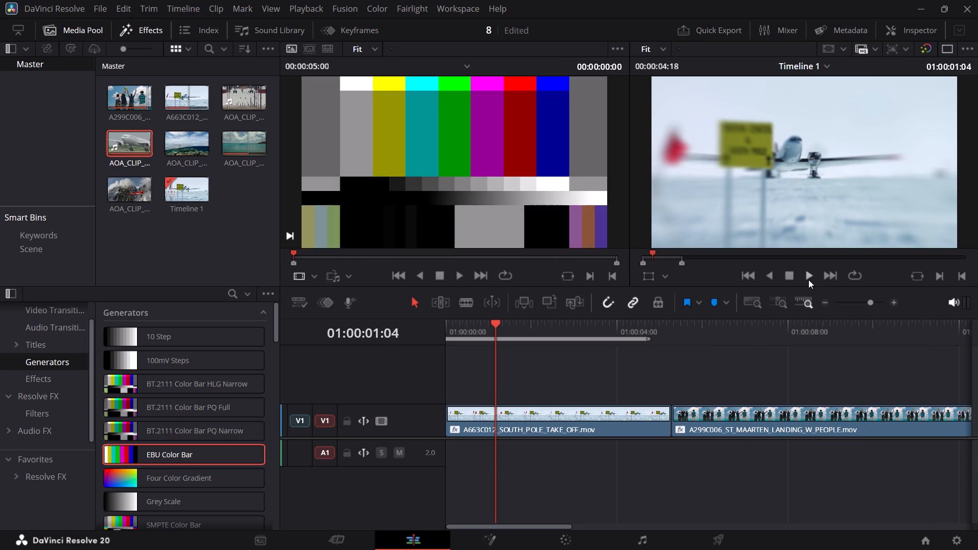
pyautogui.click(809, 278)
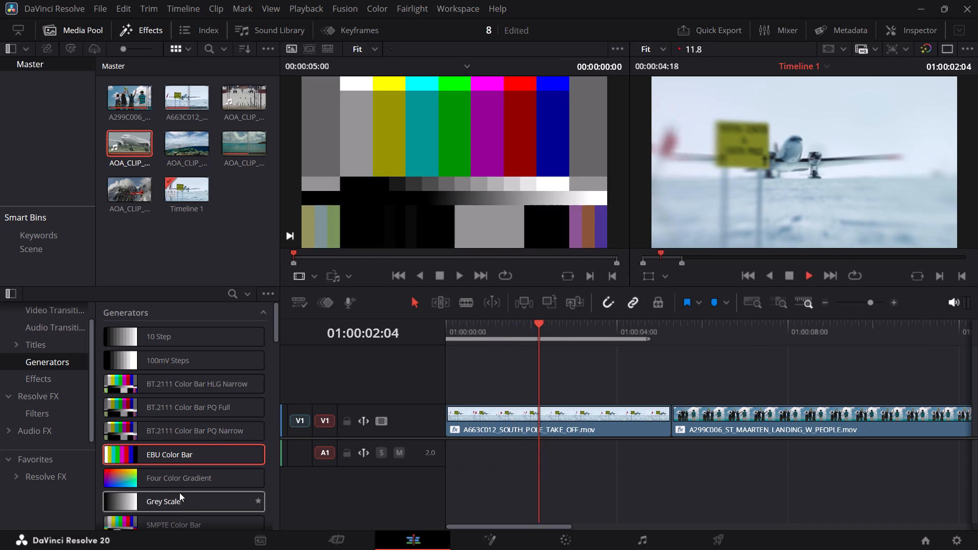
pyautogui.click(179, 501)
pyautogui.doubleClick(179, 501)
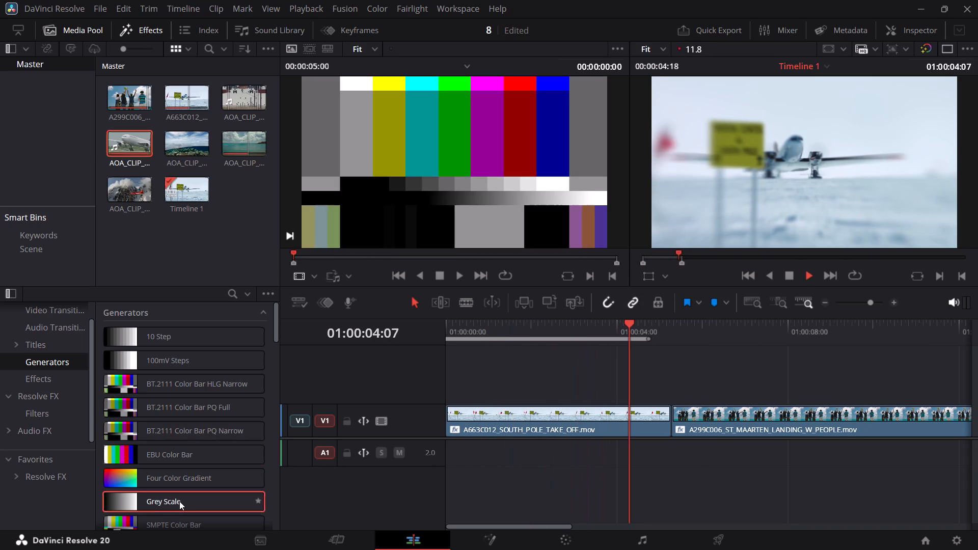
pyautogui.scroll(-2, 174, 497)
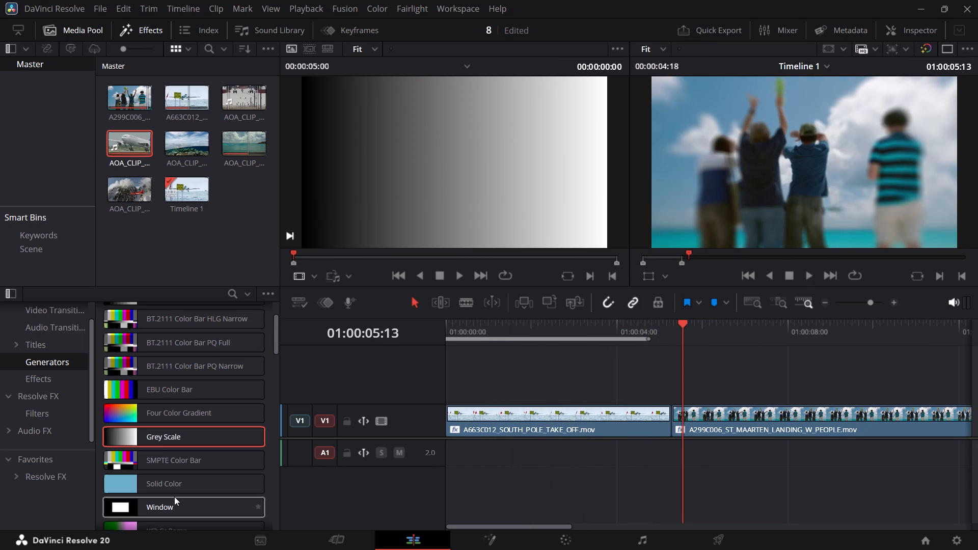
pyautogui.doubleClick(177, 463)
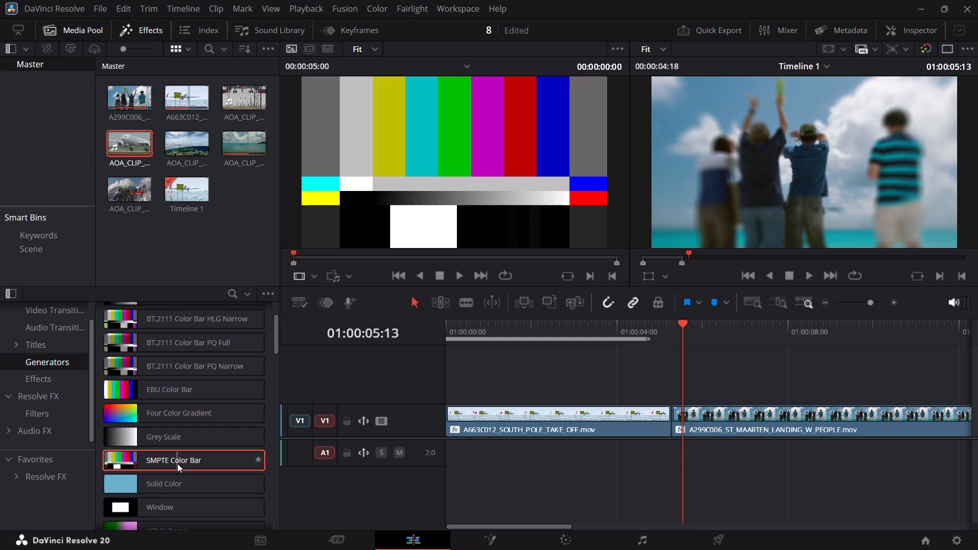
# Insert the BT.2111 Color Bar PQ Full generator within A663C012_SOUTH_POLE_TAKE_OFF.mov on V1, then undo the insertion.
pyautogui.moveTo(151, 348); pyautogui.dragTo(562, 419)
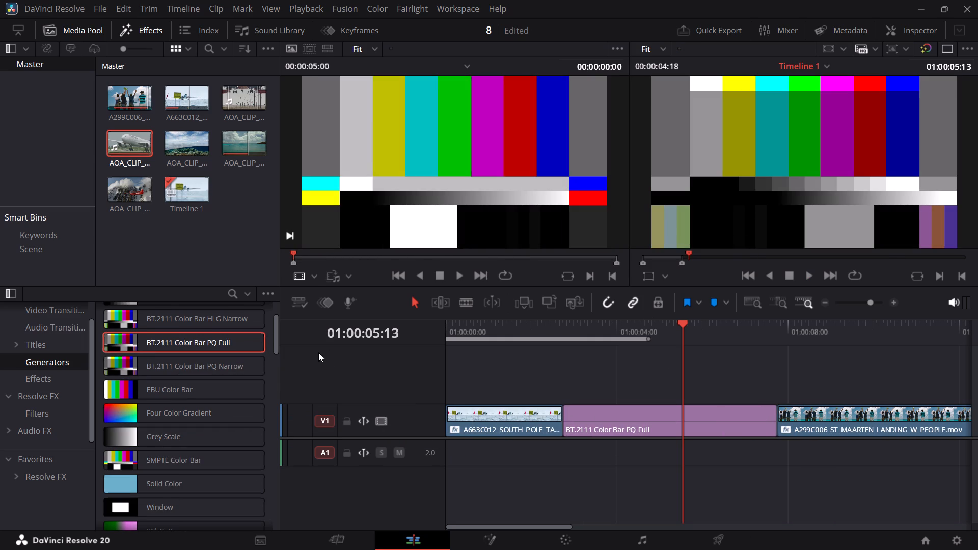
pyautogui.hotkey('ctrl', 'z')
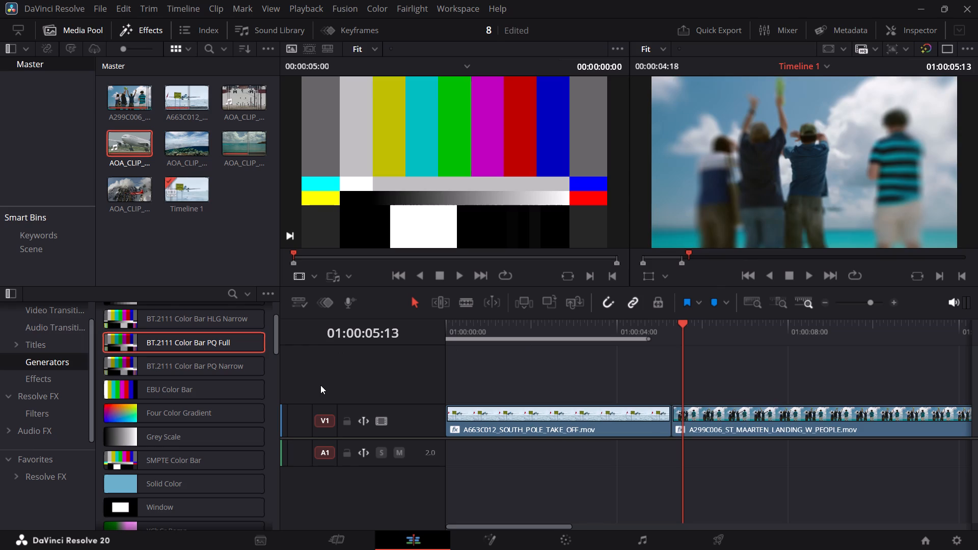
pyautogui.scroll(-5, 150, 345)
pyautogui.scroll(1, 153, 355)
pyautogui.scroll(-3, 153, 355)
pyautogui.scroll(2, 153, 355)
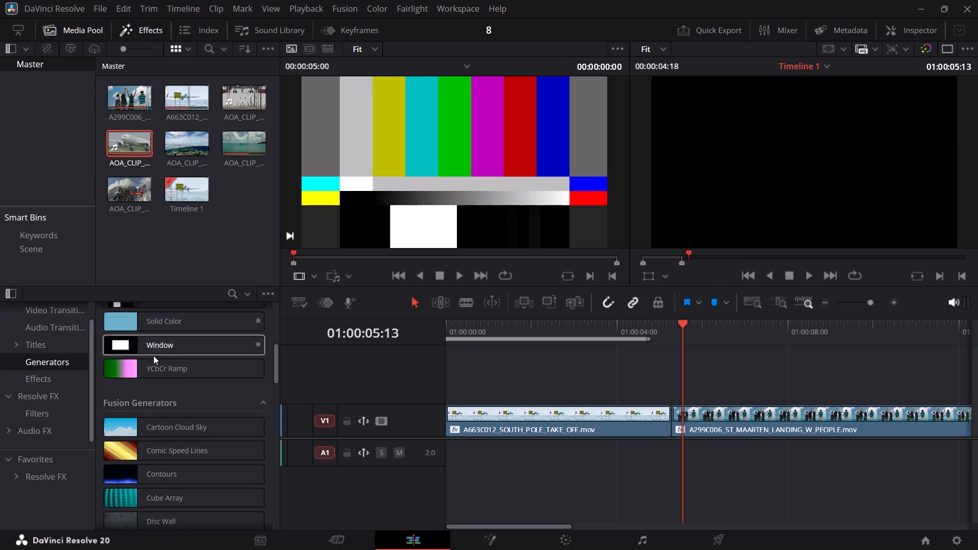
# Display the Audio FX effects and try Chain FX, Chorus and De-Esser, resuming timeline playback from 01:00:05:13.
pyautogui.click(26, 438)
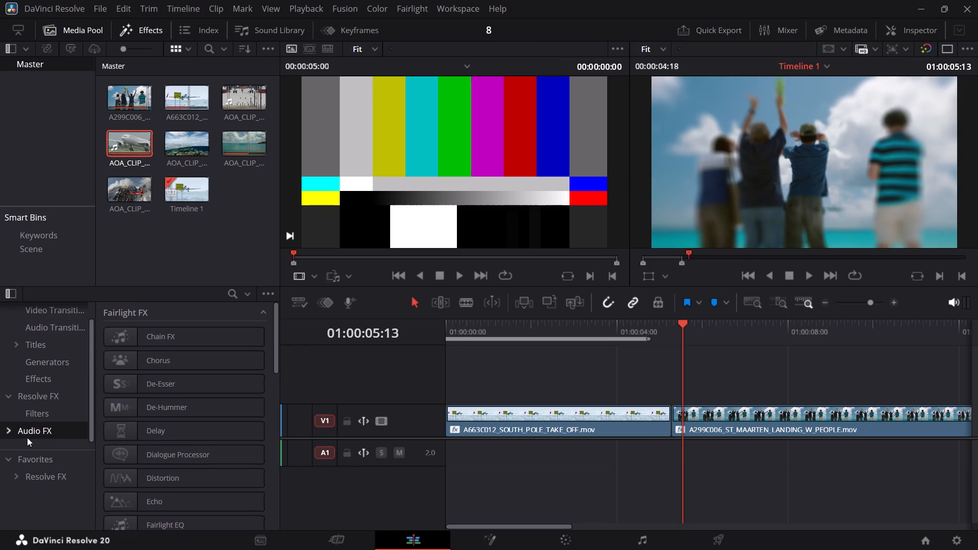
pyautogui.click(202, 336)
pyautogui.click(199, 337)
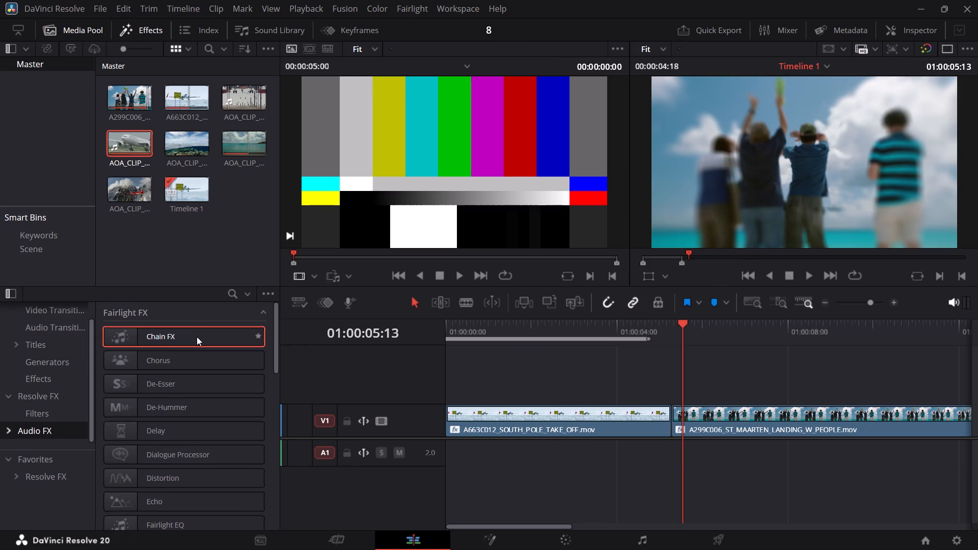
pyautogui.click(196, 337)
pyautogui.tripleClick(196, 337)
pyautogui.tripleClick(196, 338)
pyautogui.tripleClick(191, 356)
pyautogui.click(190, 356)
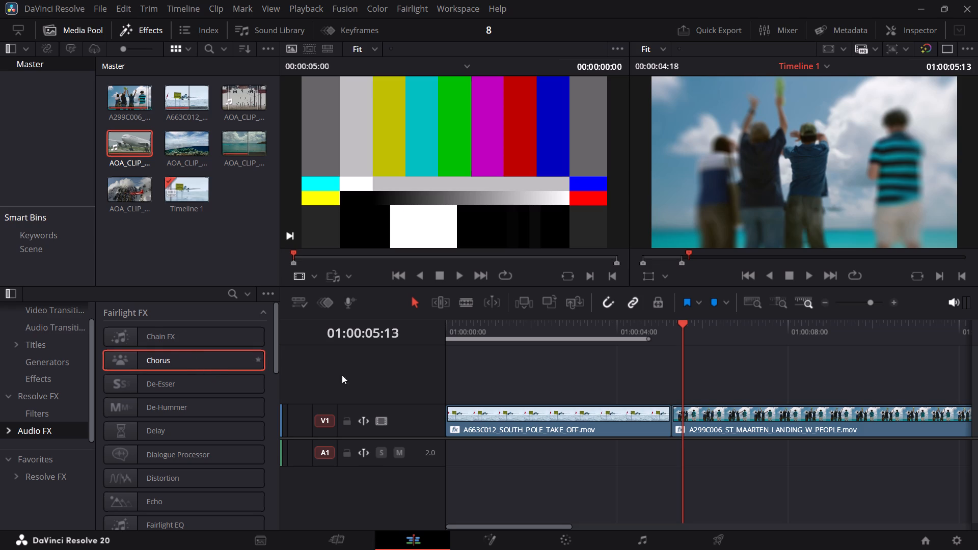
pyautogui.click(807, 279)
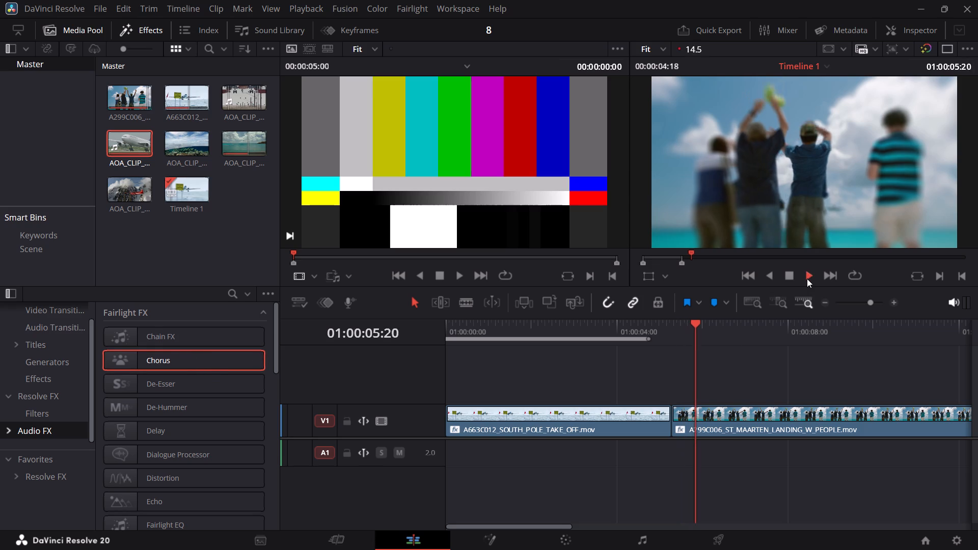
pyautogui.doubleClick(187, 377)
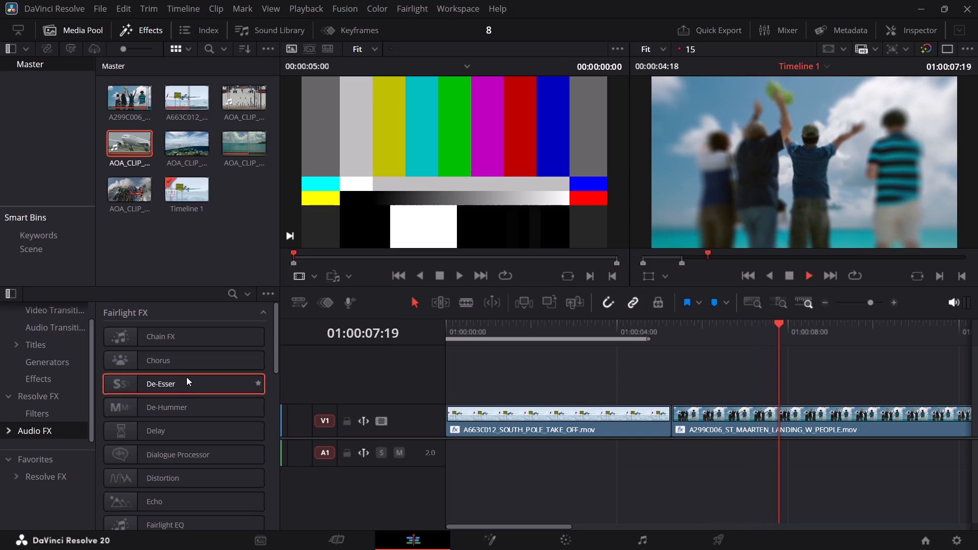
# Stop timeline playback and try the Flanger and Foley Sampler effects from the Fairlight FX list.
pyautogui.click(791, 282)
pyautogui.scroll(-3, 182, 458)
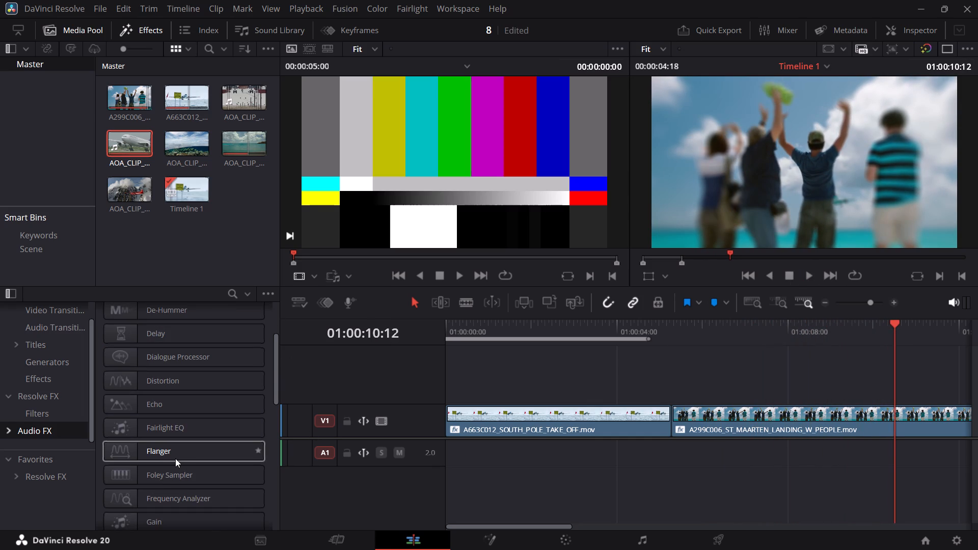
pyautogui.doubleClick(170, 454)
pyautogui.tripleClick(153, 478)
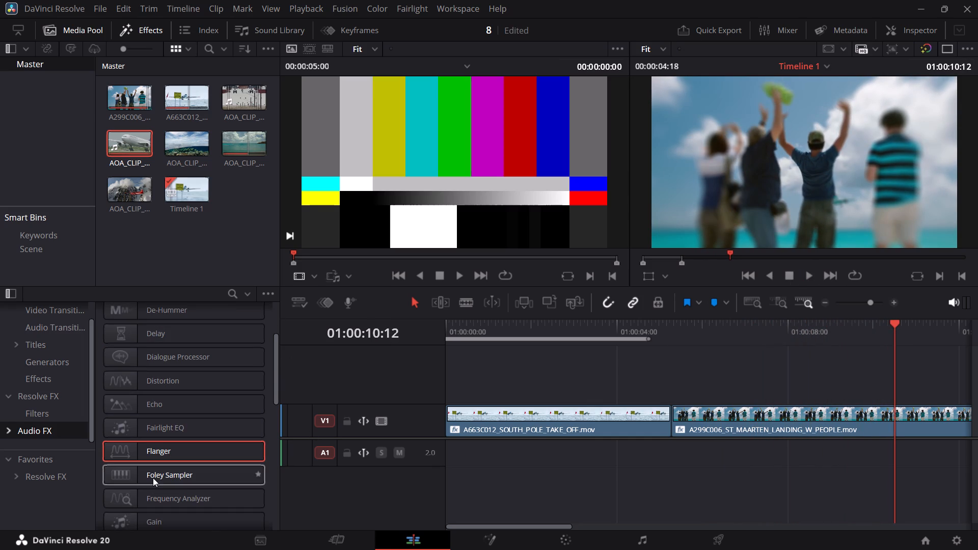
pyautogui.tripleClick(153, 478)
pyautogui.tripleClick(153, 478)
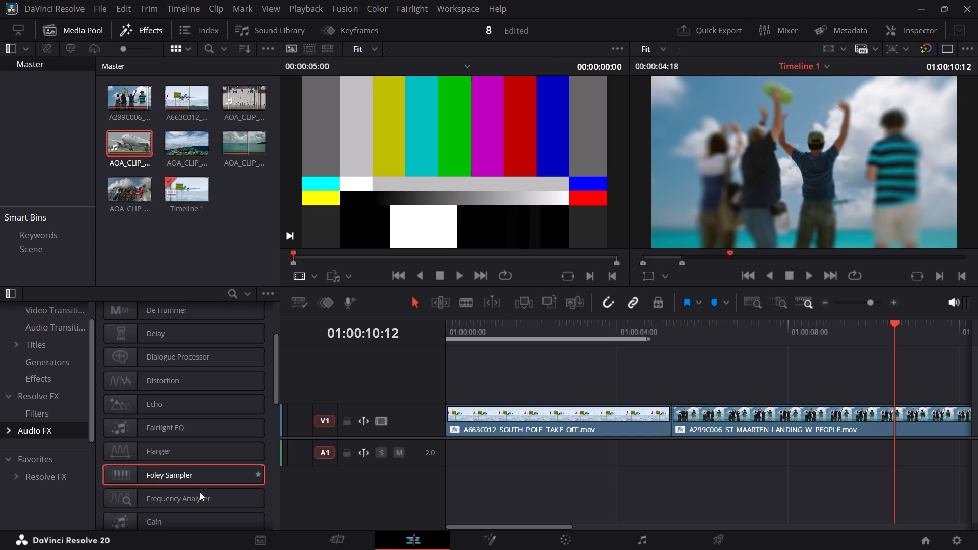
# Play the timeline on from 01:00:10:12 and stop within AOA_CLIP_11.mov.
pyautogui.click(803, 283)
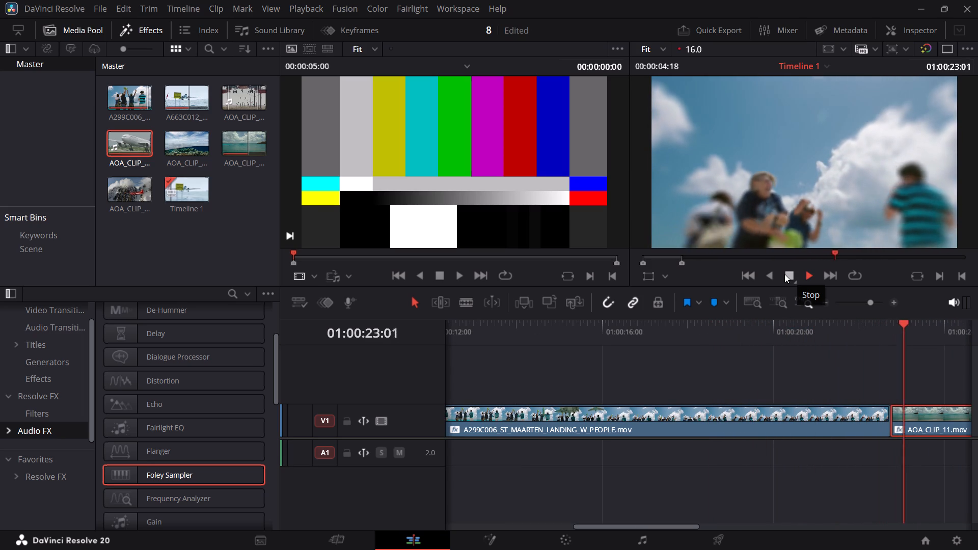
pyautogui.click(784, 274)
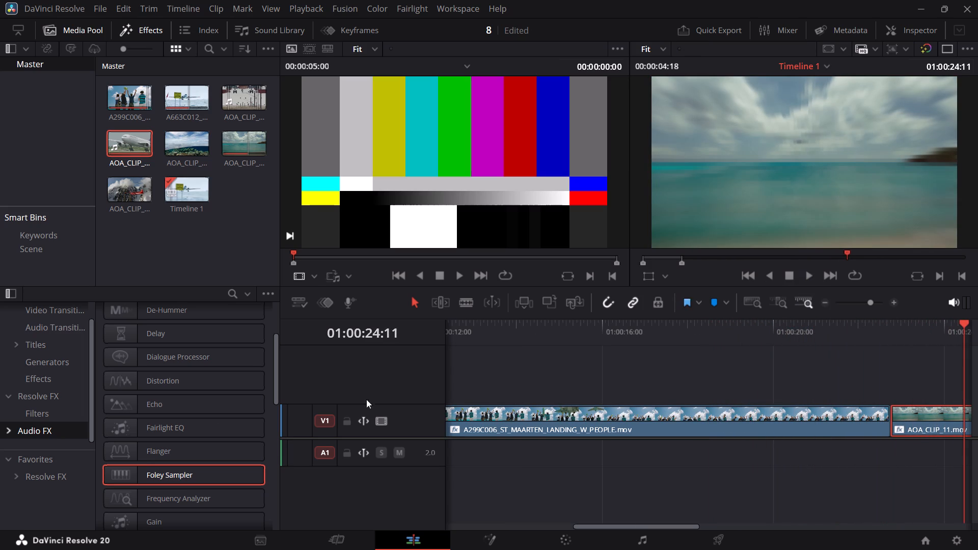
# Display the Favorites effects and apply Chromatic Adaptation to the selected AOA_CLIP_11.mov clip.
pyautogui.scroll(-2, 147, 510)
pyautogui.scroll(1, 147, 510)
pyautogui.scroll(-1, 147, 509)
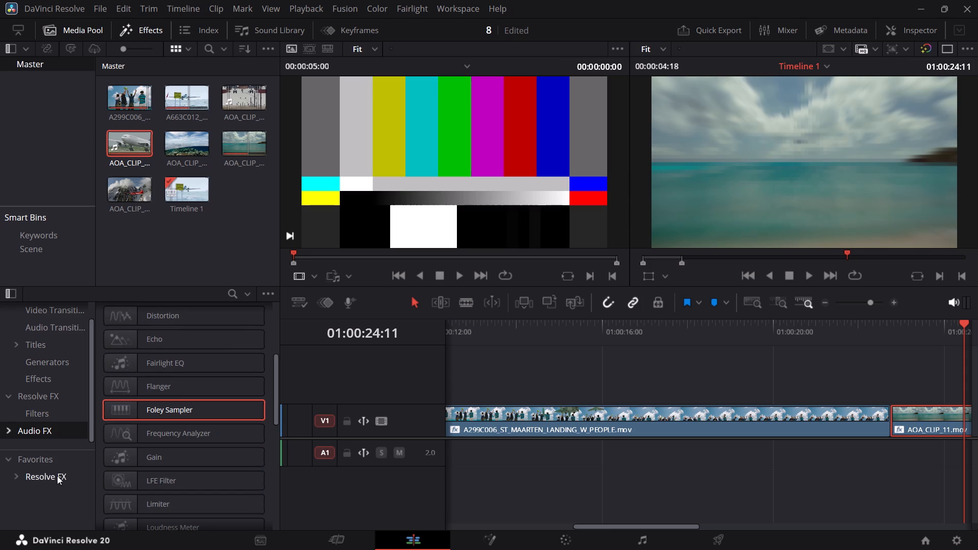
pyautogui.click(40, 461)
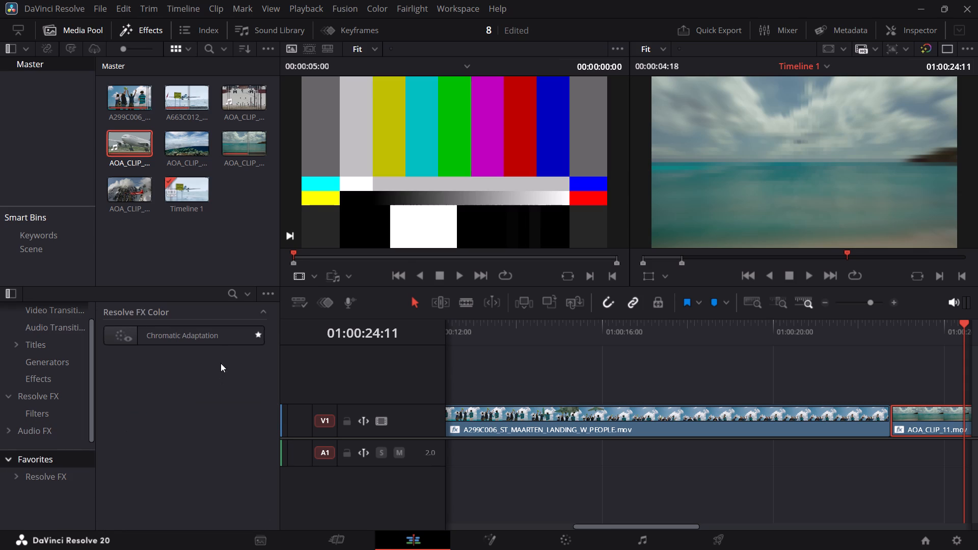
pyautogui.doubleClick(214, 340)
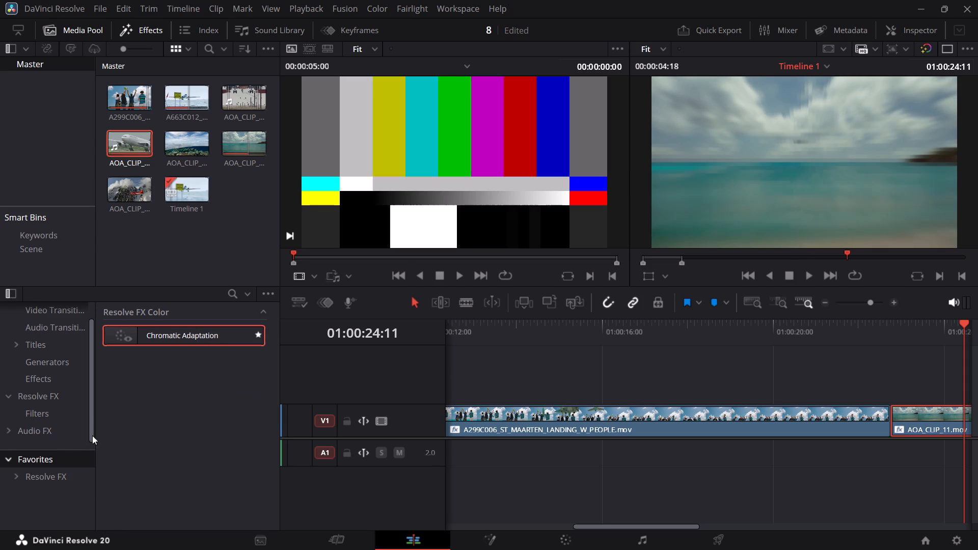
pyautogui.click(49, 470)
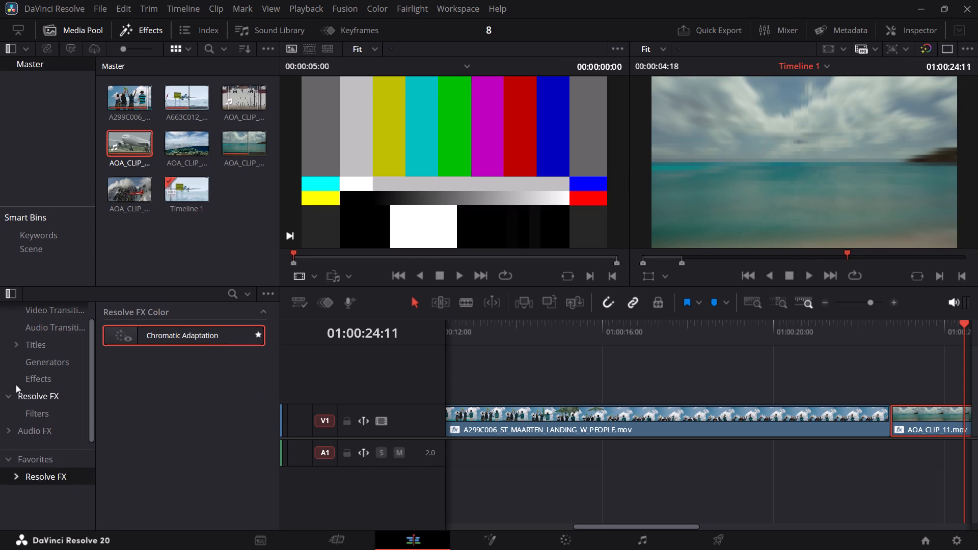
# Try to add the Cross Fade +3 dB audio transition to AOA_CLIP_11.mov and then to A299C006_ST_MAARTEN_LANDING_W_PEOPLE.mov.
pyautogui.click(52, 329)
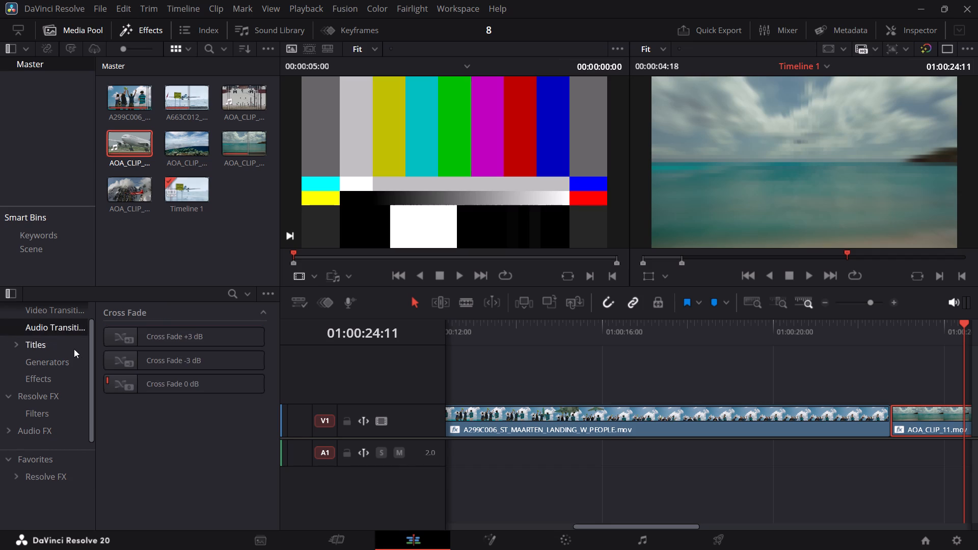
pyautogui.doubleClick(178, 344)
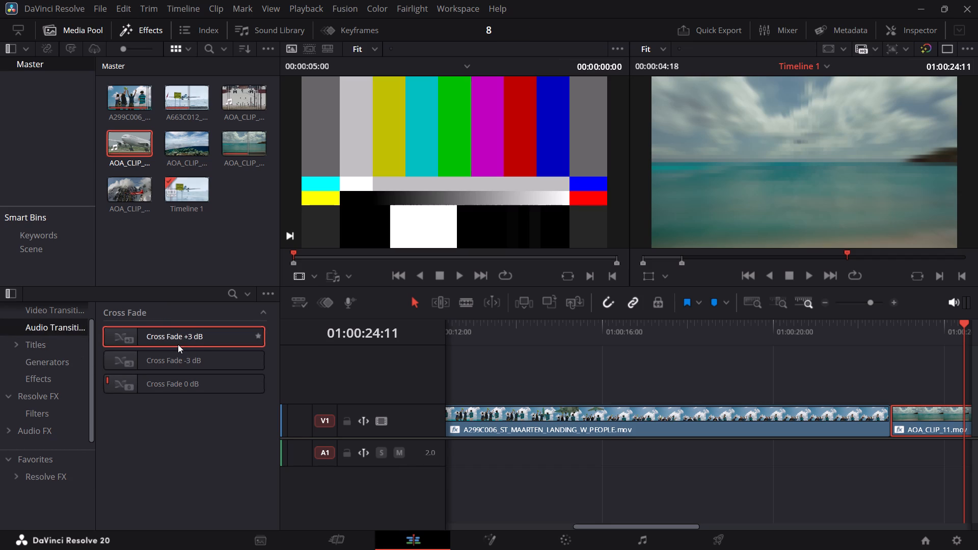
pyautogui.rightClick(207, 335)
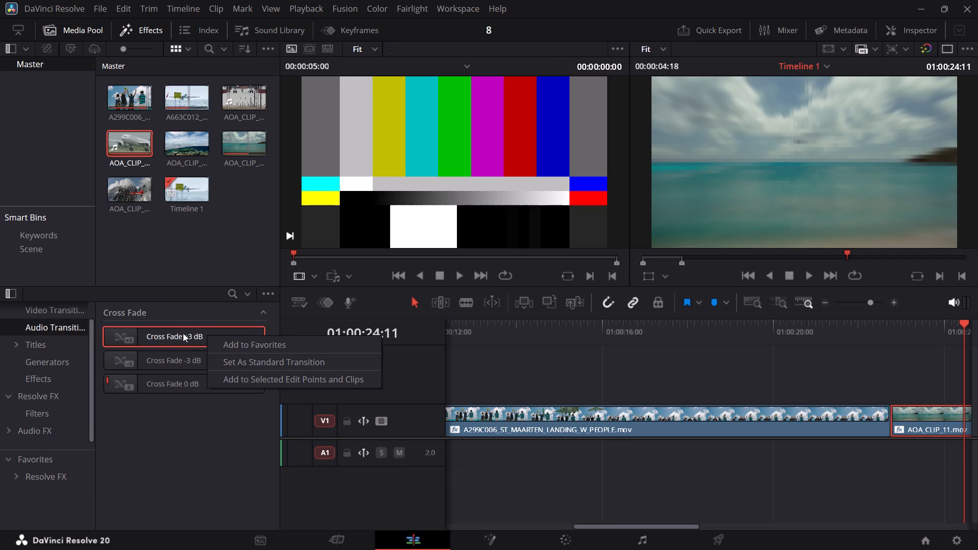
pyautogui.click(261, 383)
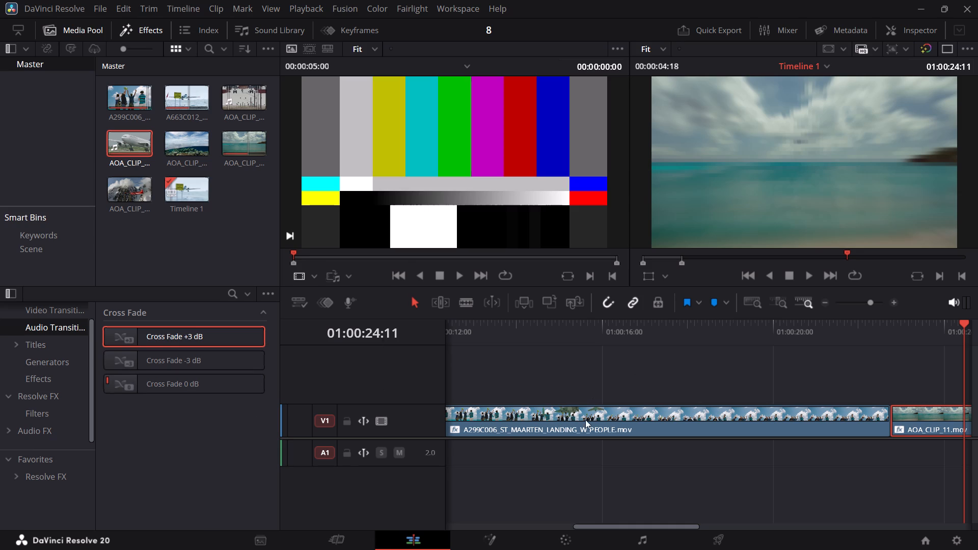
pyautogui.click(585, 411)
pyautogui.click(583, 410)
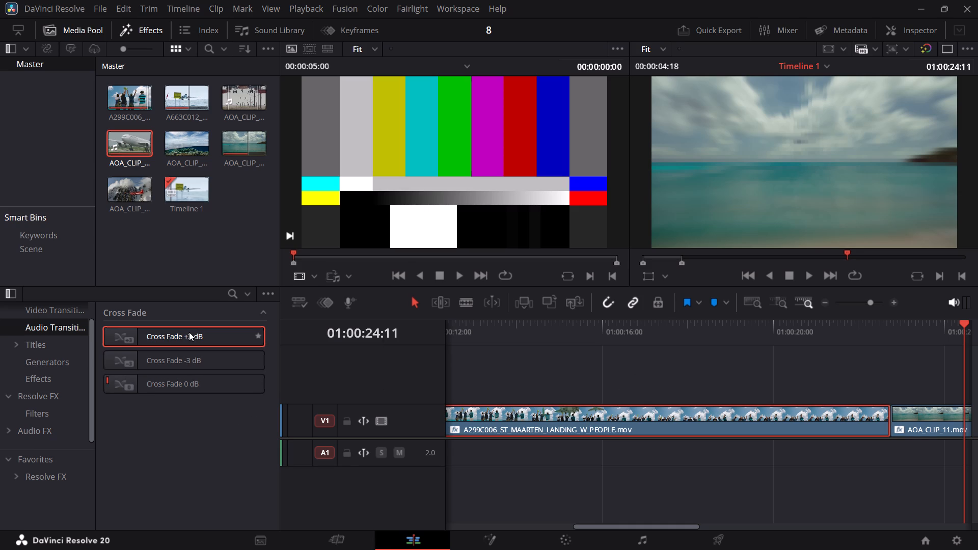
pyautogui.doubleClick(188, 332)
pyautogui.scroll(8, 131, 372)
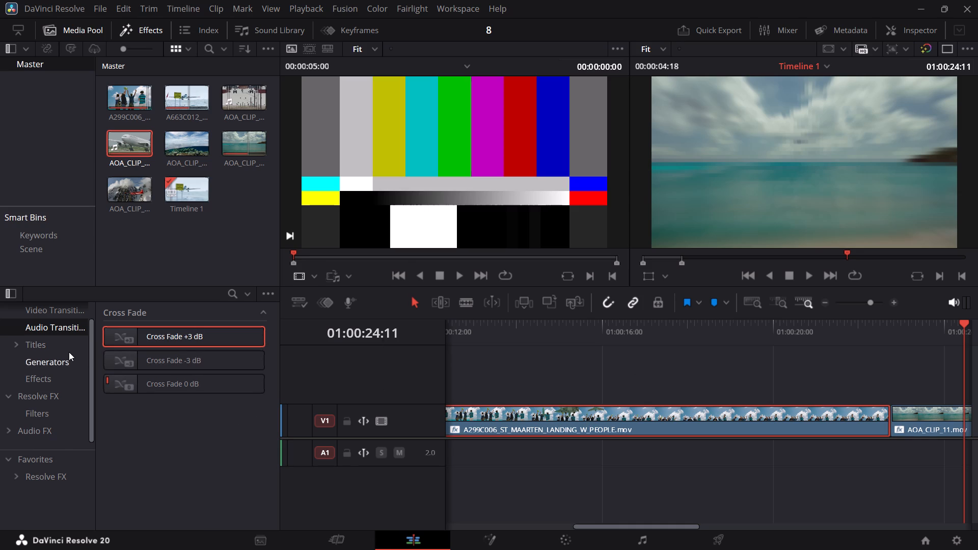
# Display the Titles collection and select the MultiText title.
pyautogui.click(68, 351)
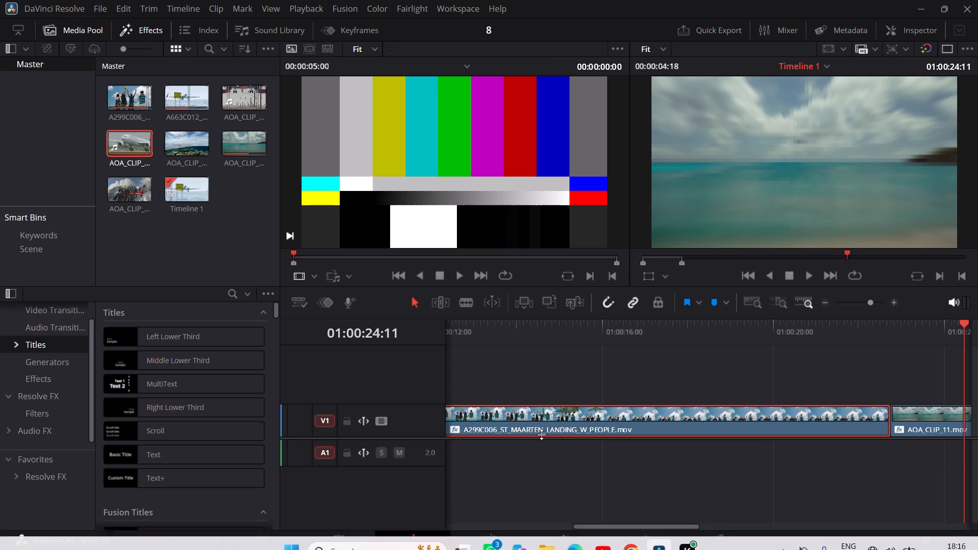
pyautogui.click(161, 380)
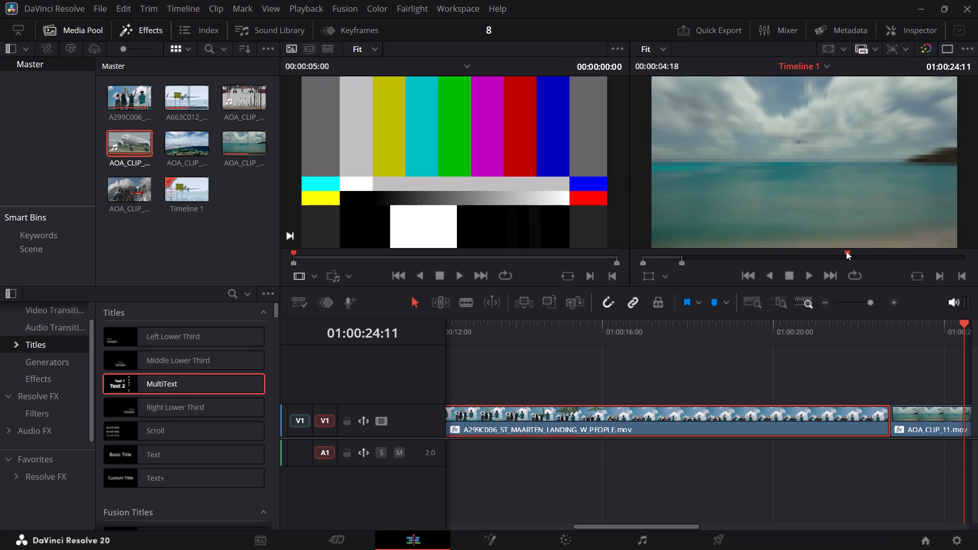
# Return the playhead to the timeline's start and play the edit.
pyautogui.moveTo(846, 251); pyautogui.dragTo(561, 262)
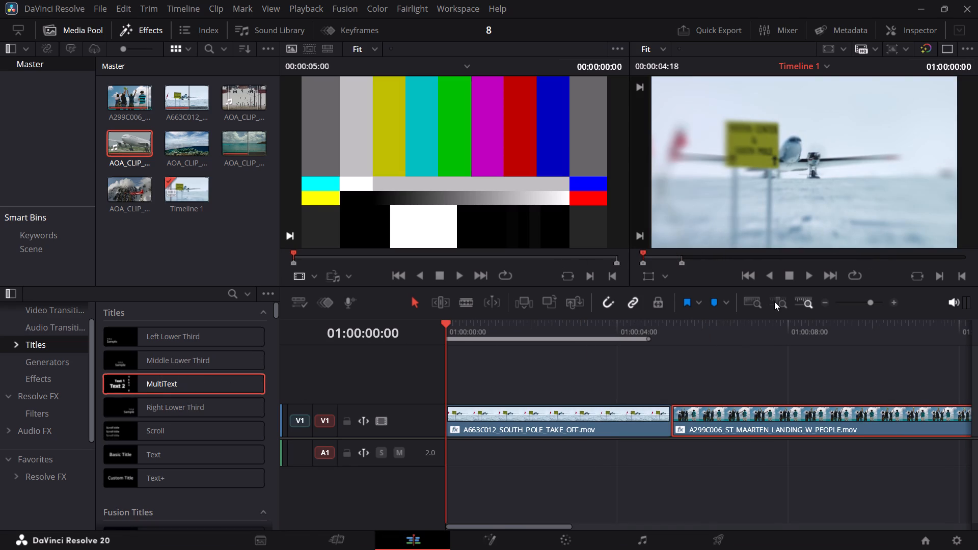
pyautogui.click(805, 280)
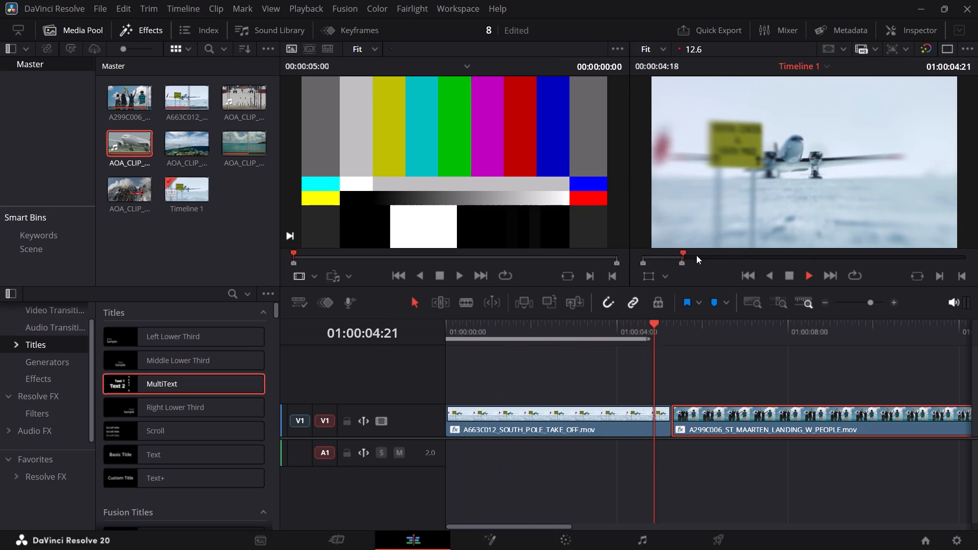
# Move the timeline's out point so the marked range from the start lasts 00:00:34:15.
pyautogui.moveTo(681, 261); pyautogui.dragTo(655, 262)
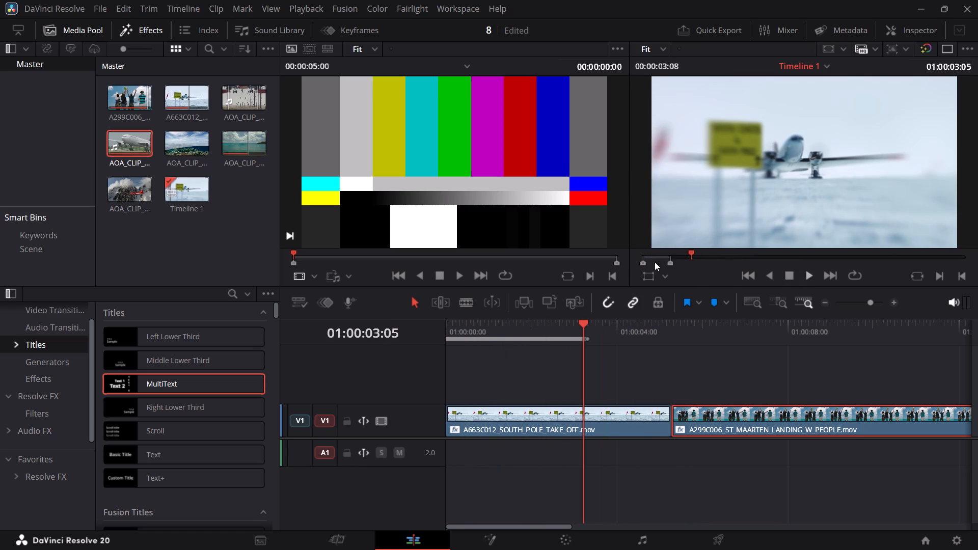
pyautogui.moveTo(655, 262); pyautogui.dragTo(933, 279)
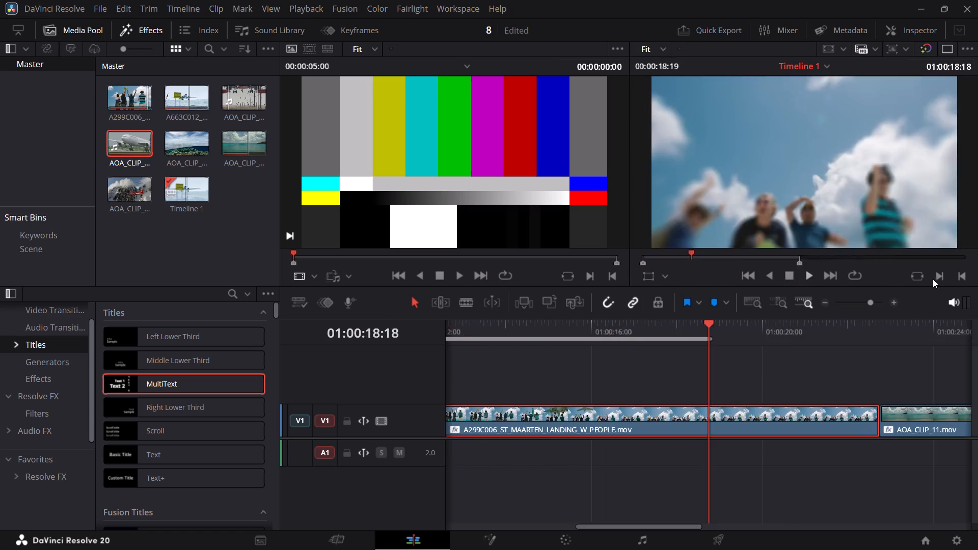
pyautogui.moveTo(933, 279); pyautogui.dragTo(834, 270)
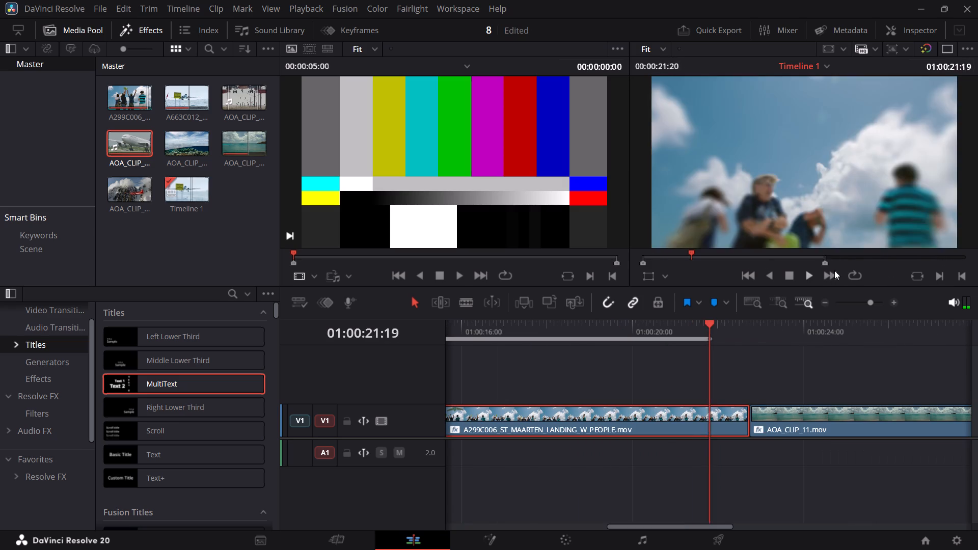
pyautogui.moveTo(834, 270); pyautogui.dragTo(932, 272)
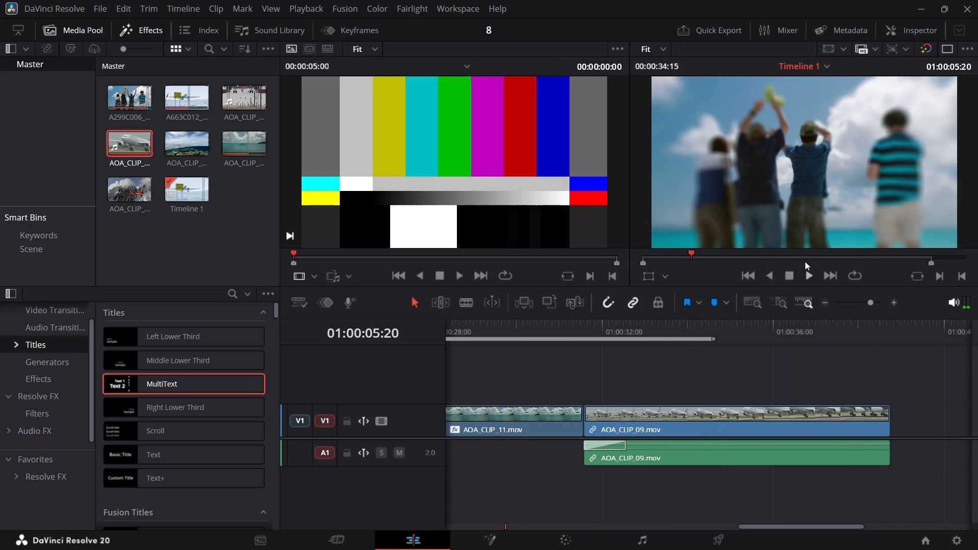
# Play the timeline from 01:00:05:20 and stop at 01:00:21:14.
pyautogui.click(809, 272)
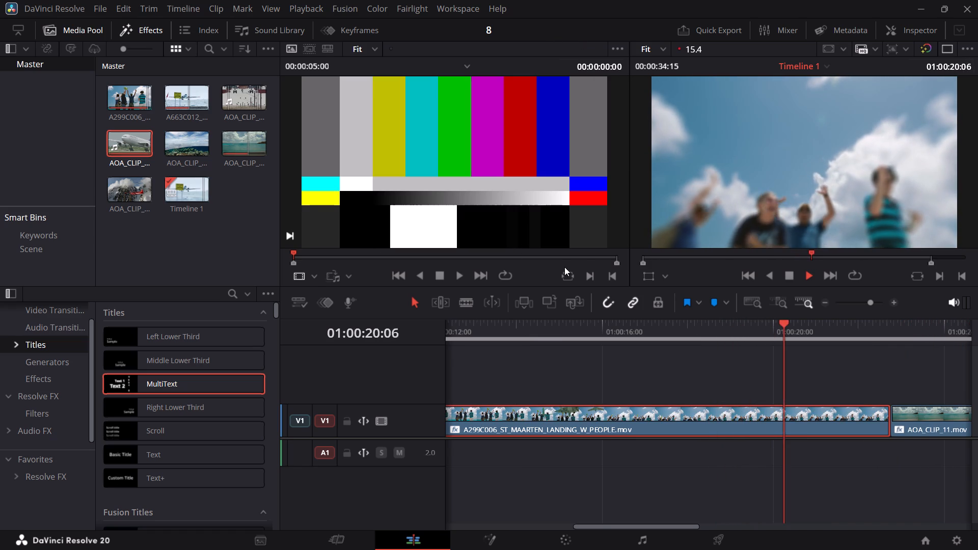
pyautogui.click(794, 280)
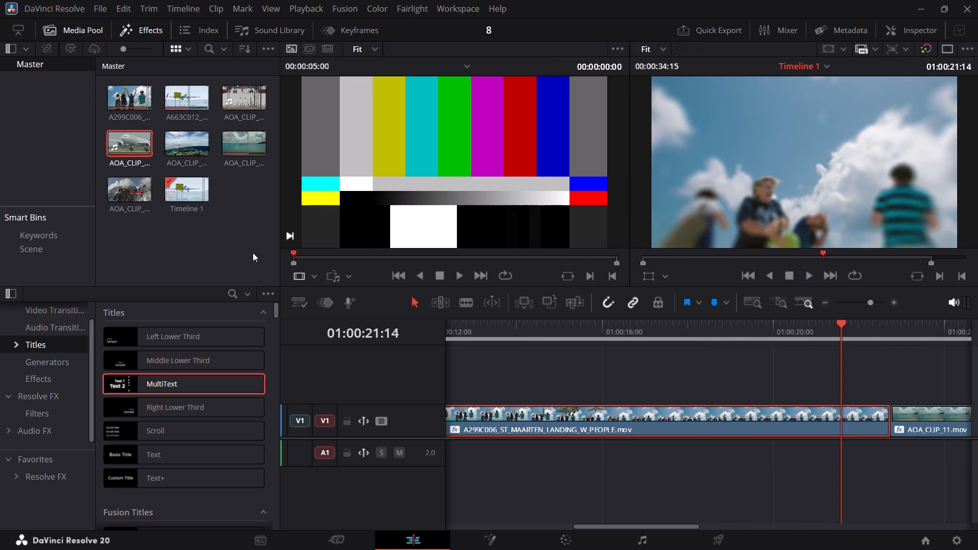
# Import the song Nee Gunde Lona from the clips folder in Videos into the media pool.
pyautogui.rightClick(252, 253)
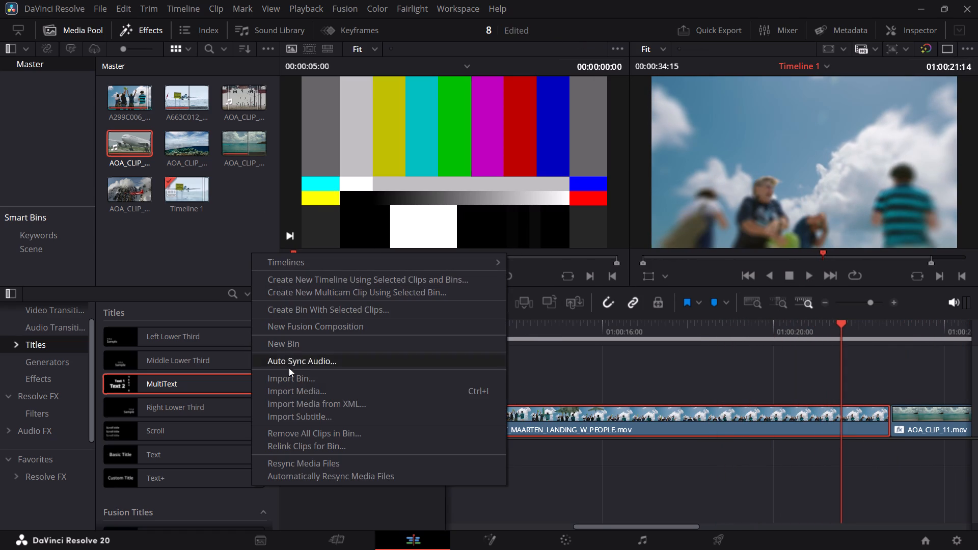
pyautogui.click(294, 389)
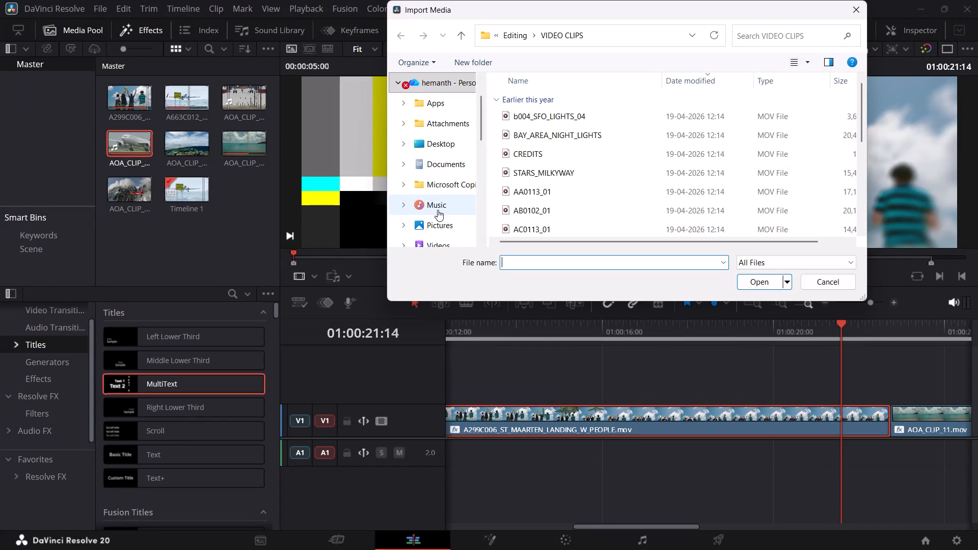
pyautogui.click(430, 240)
pyautogui.doubleClick(520, 182)
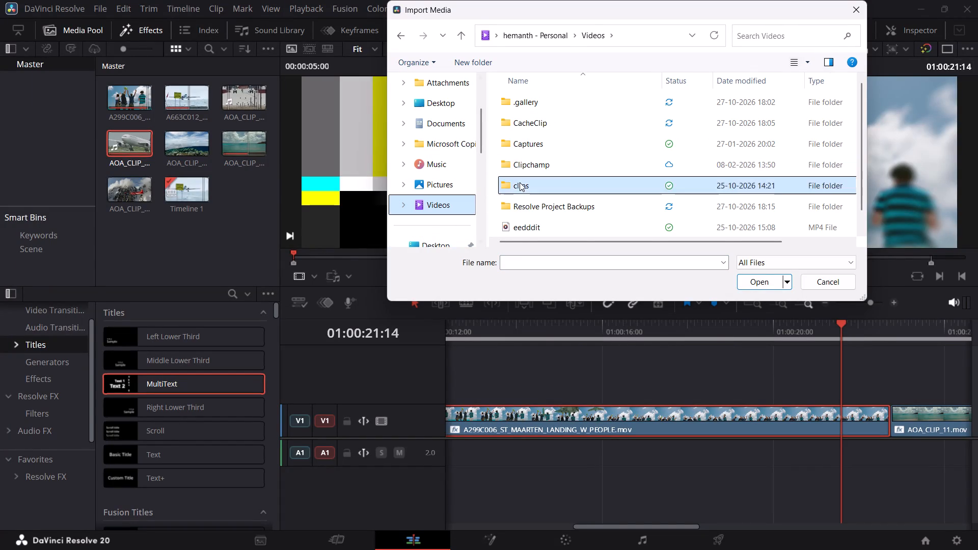
pyautogui.click(517, 138)
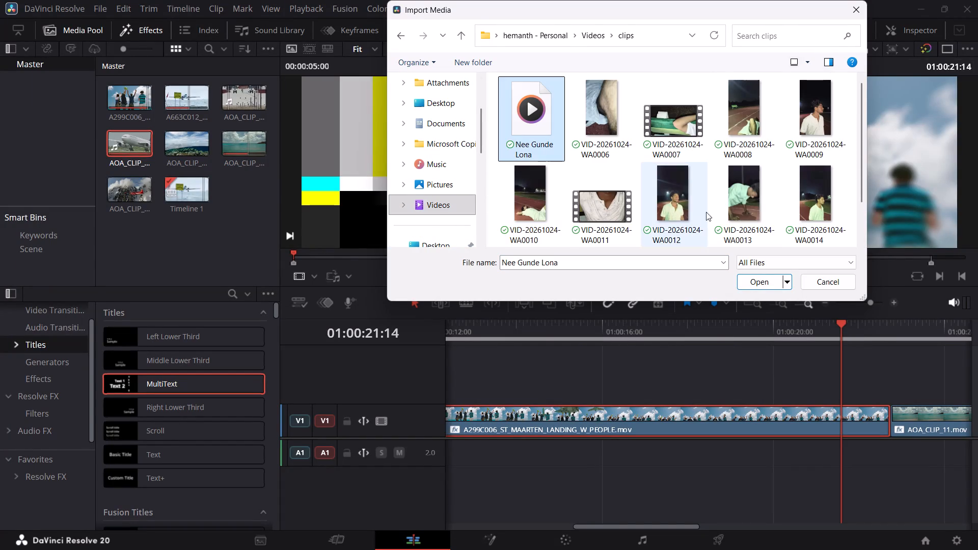
pyautogui.click(757, 277)
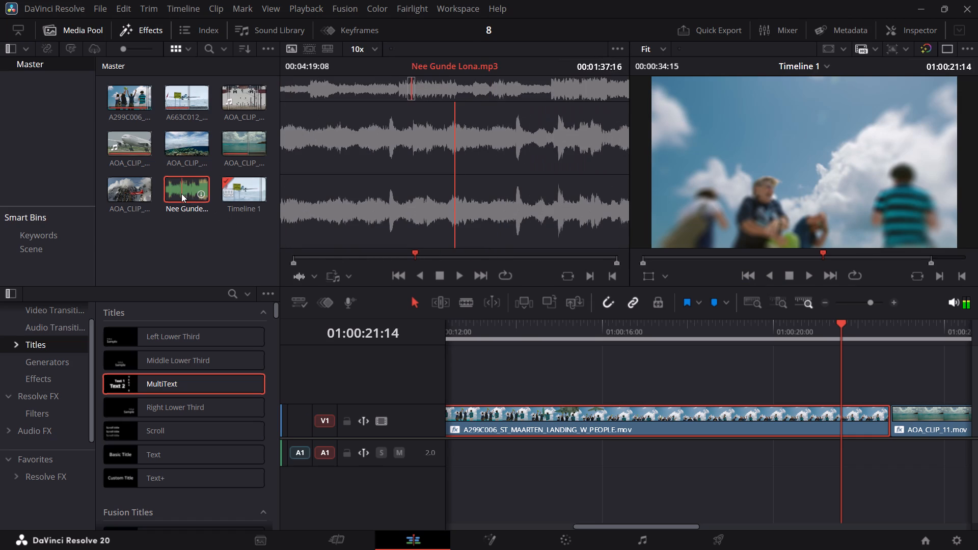
# Load Nee Gunde Lona.mp3 in the source viewer, return to its start and play it.
pyautogui.doubleClick(181, 194)
pyautogui.moveTo(436, 255); pyautogui.dragTo(323, 251)
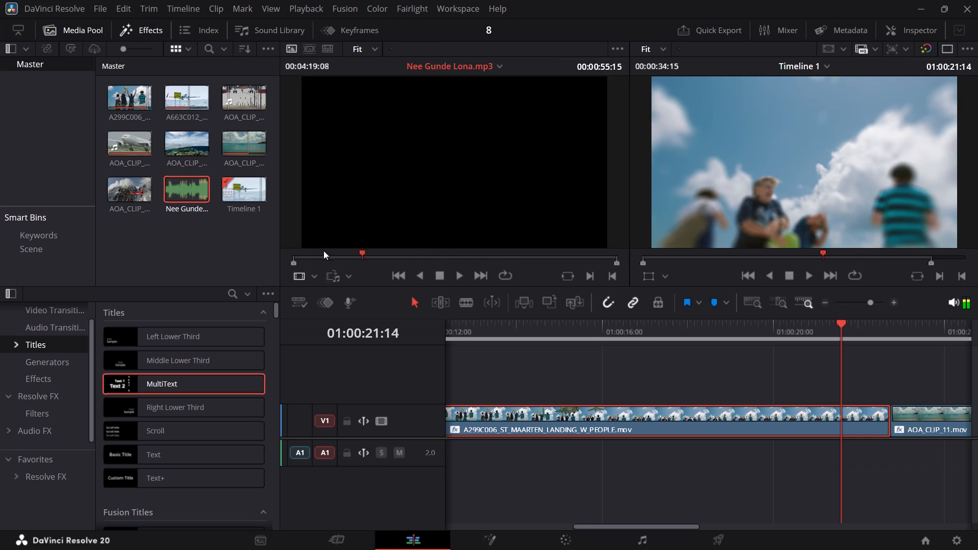
pyautogui.moveTo(323, 251); pyautogui.dragTo(273, 251)
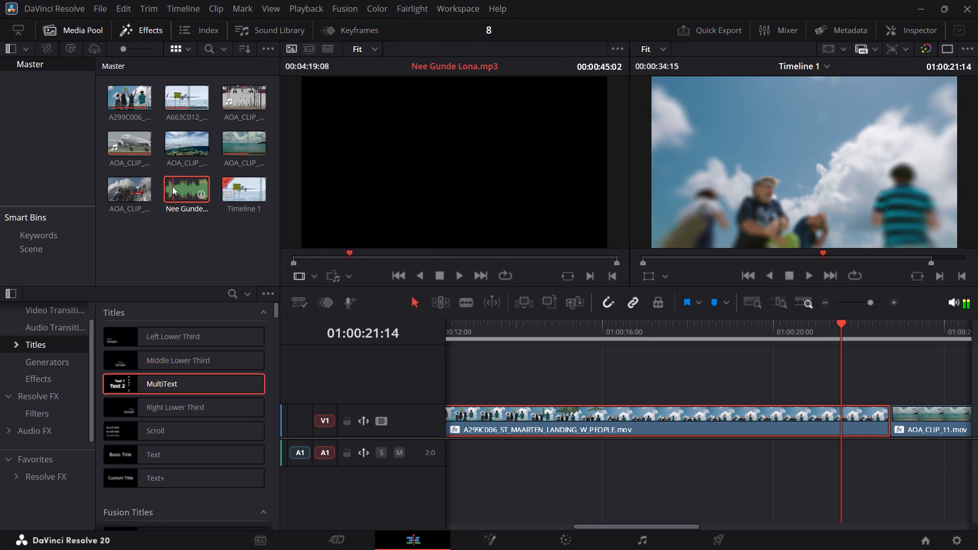
pyautogui.doubleClick(172, 186)
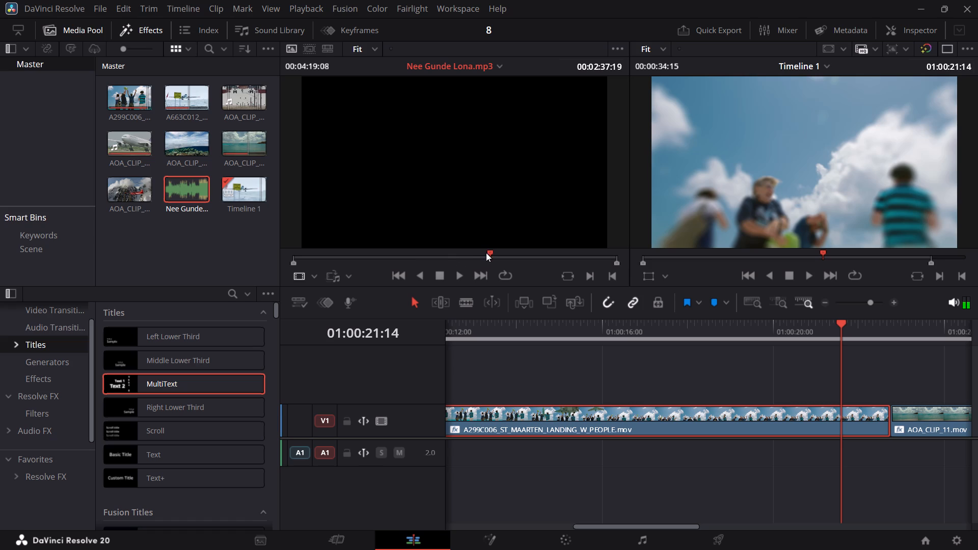
pyautogui.moveTo(486, 252); pyautogui.dragTo(232, 253)
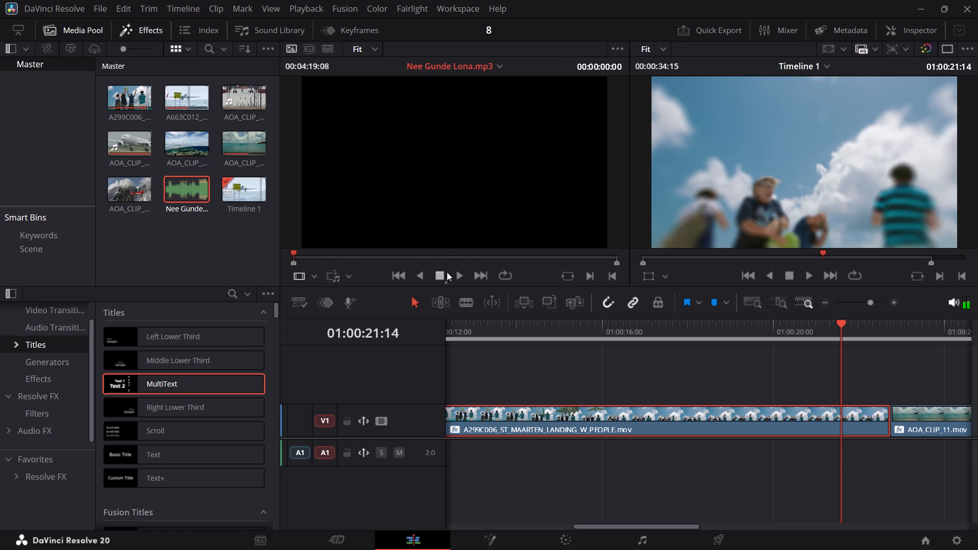
pyautogui.click(451, 273)
pyautogui.click(459, 276)
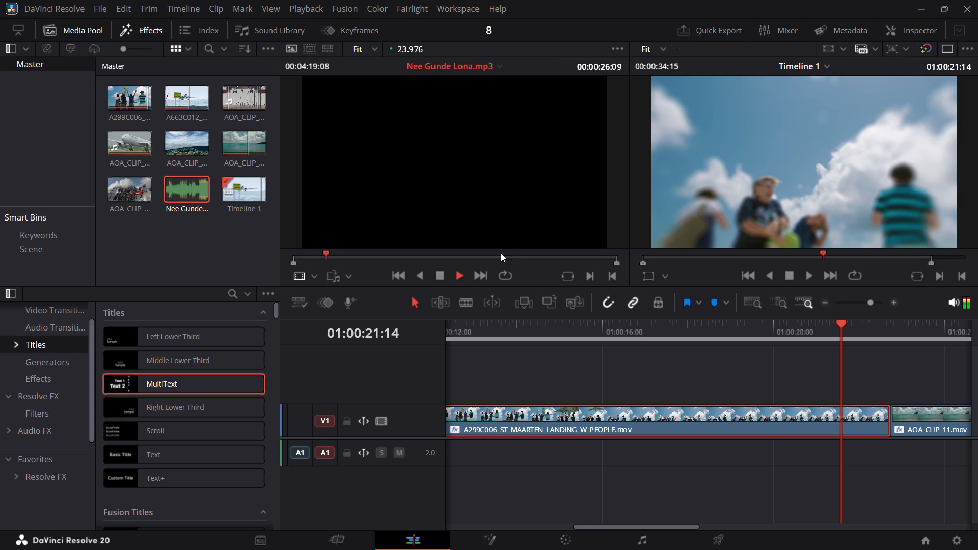
# Mark the out point of Nee Gunde Lona.mp3 so its range from the start lasts 00:00:28:01, and stop playback.
pyautogui.press('o')
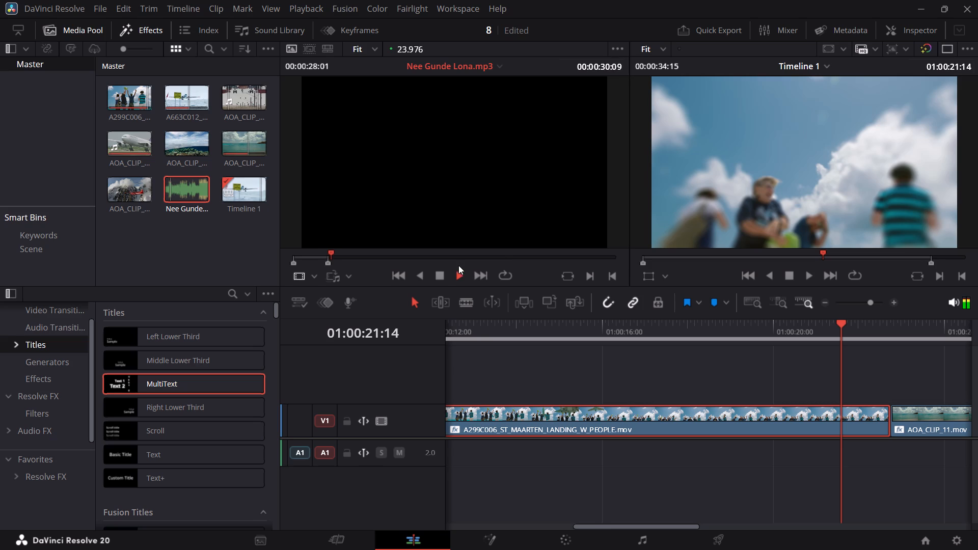
pyautogui.click(438, 276)
# Place the marked Nee Gunde Lona.mp3 range on audio track A1, starting at the timeline's beginning, 01:00:00:00.
pyautogui.moveTo(454, 203); pyautogui.dragTo(505, 491)
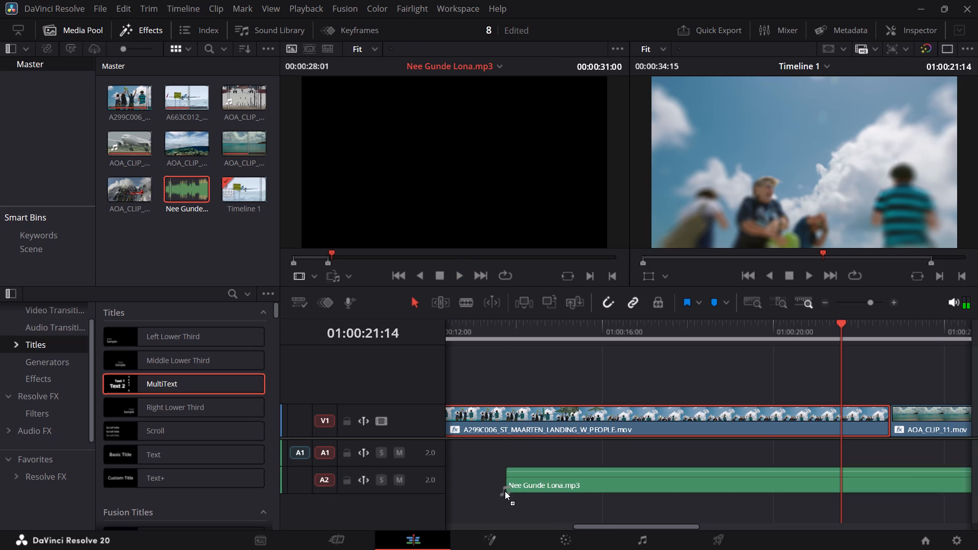
pyautogui.moveTo(505, 491); pyautogui.dragTo(423, 461)
pyautogui.scroll(-1, 506, 429)
pyautogui.moveTo(503, 421); pyautogui.dragTo(770, 420, button='middle')
pyautogui.moveTo(739, 455); pyautogui.dragTo(493, 464)
pyautogui.moveTo(514, 429); pyautogui.dragTo(664, 407, button='middle')
pyautogui.scroll(-1, 665, 407)
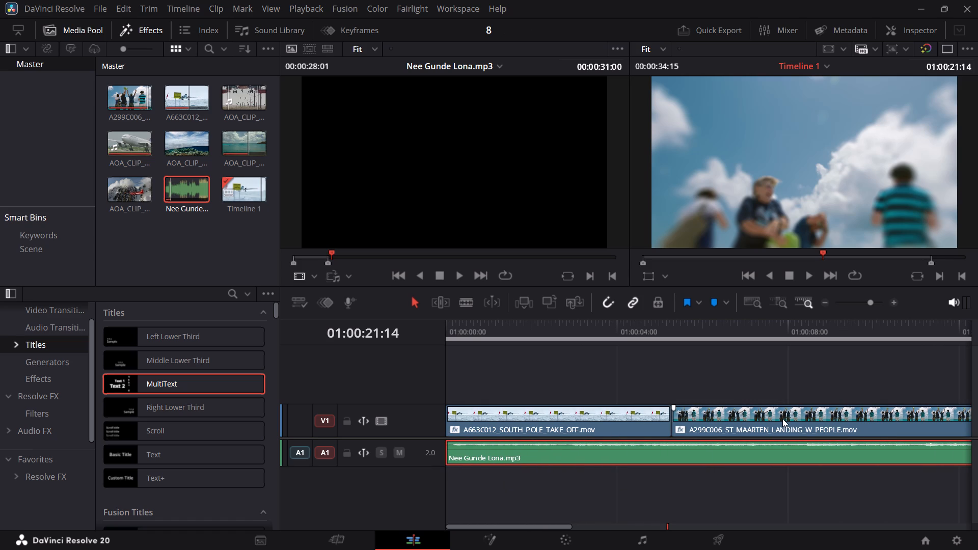
# Extend the end of Nee Gunde Lona.mp3 on A1 to meet the start of AOA_CLIP_09.mov's audio.
pyautogui.moveTo(782, 419); pyautogui.dragTo(162, 497, button='middle')
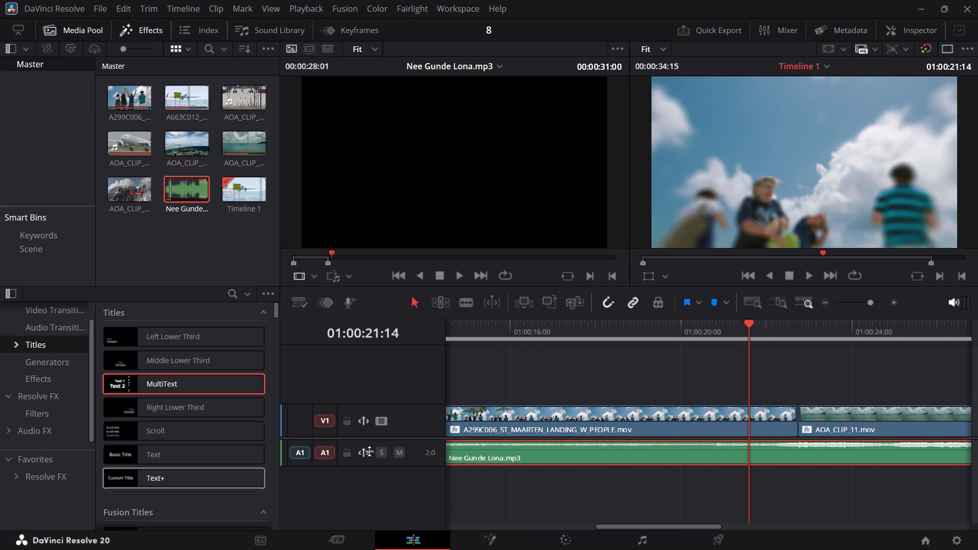
pyautogui.moveTo(846, 422); pyautogui.dragTo(437, 423, button='middle')
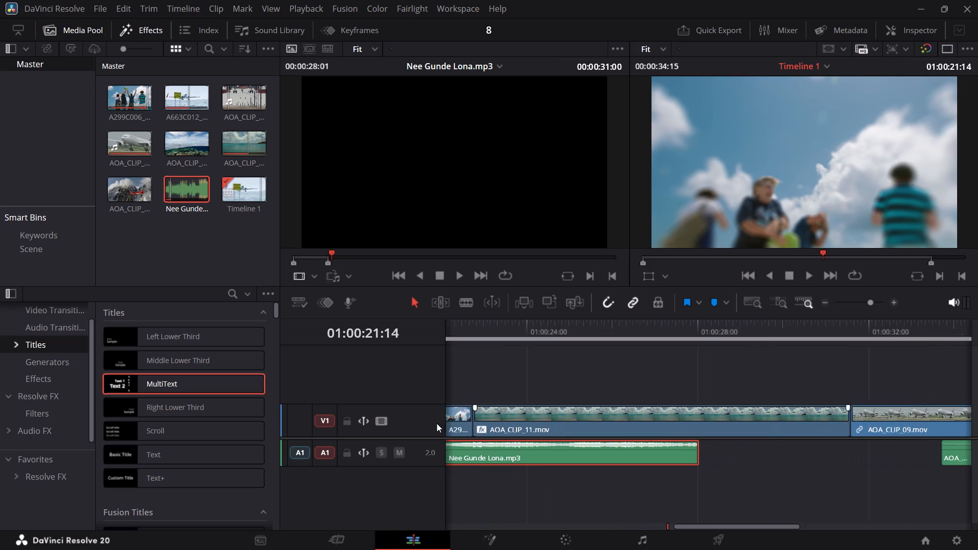
pyautogui.moveTo(437, 423); pyautogui.dragTo(404, 423, button='middle')
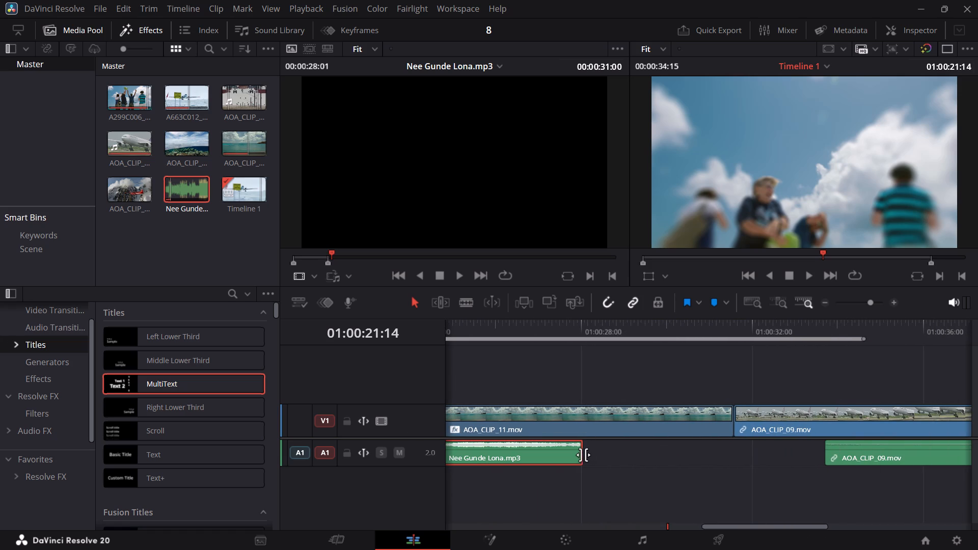
pyautogui.moveTo(582, 455); pyautogui.dragTo(883, 461)
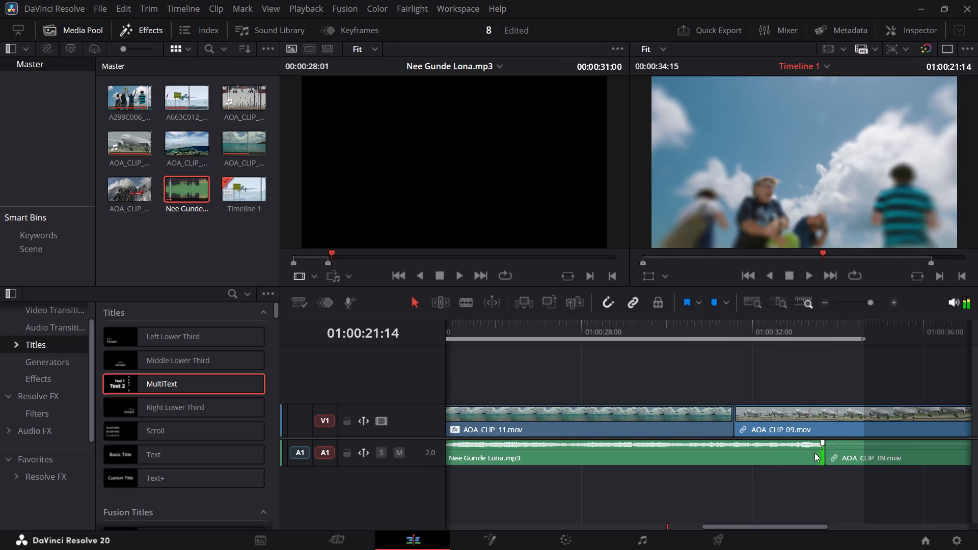
# Roll the audio edit between Nee Gunde Lona.mp3 and the linked AOA_CLIP_09.mov forward to the end of the last clip.
pyautogui.moveTo(813, 452); pyautogui.dragTo(580, 456, button='middle')
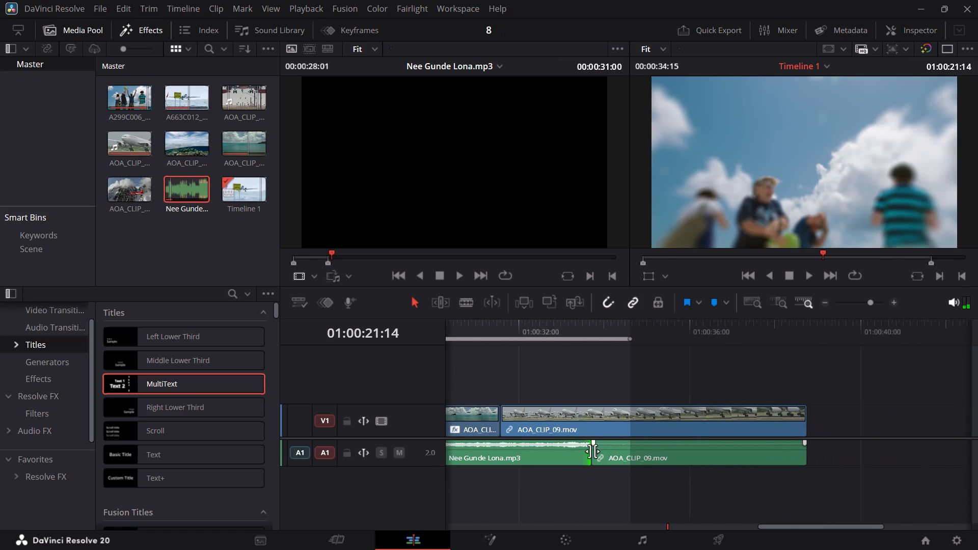
pyautogui.moveTo(594, 449); pyautogui.dragTo(702, 454)
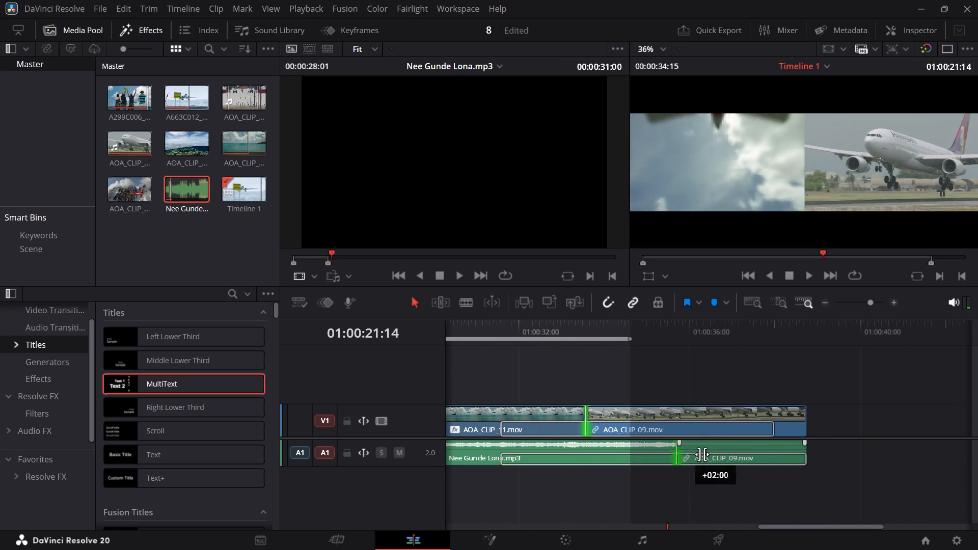
pyautogui.moveTo(702, 454); pyautogui.dragTo(808, 454)
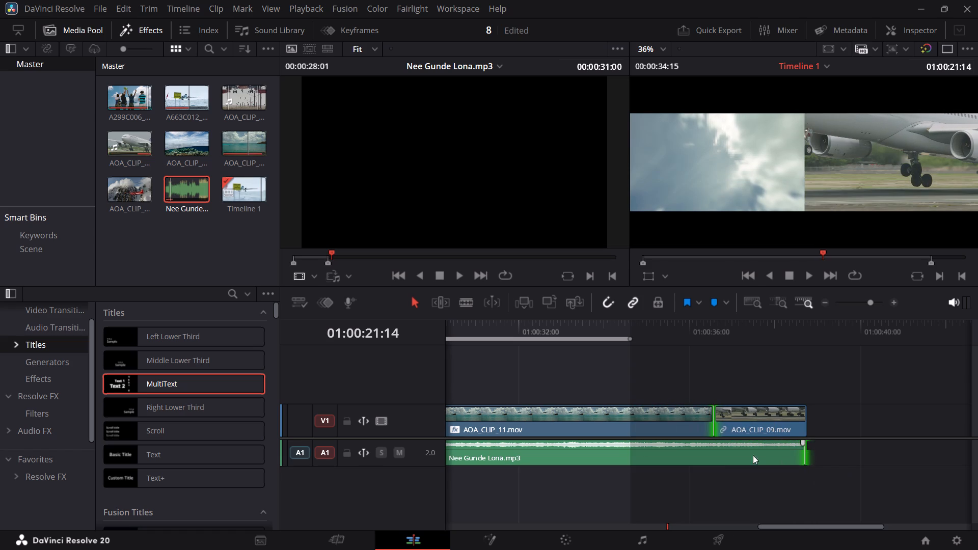
pyautogui.moveTo(620, 438); pyautogui.dragTo(743, 420, button='middle')
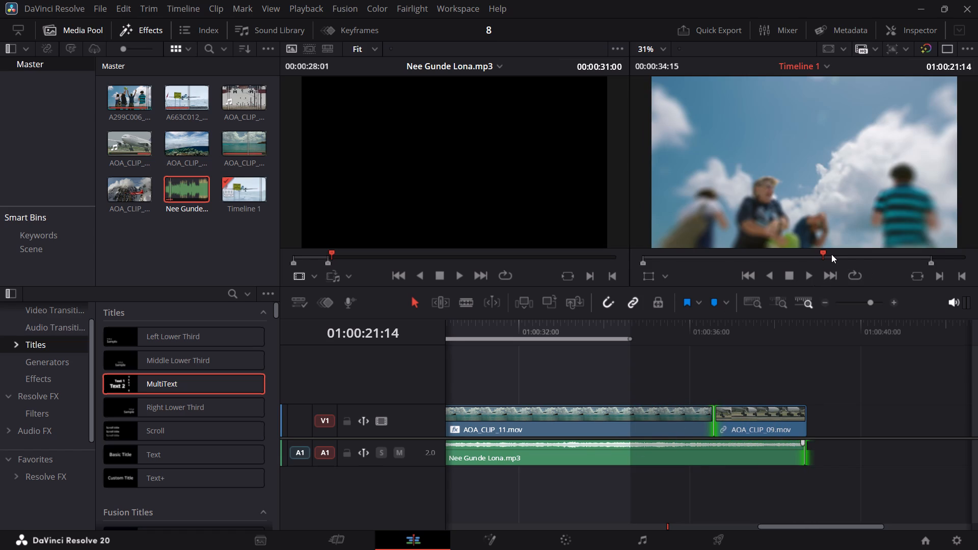
# Return the playhead to 01:00:00:00 and play the whole timeline with the music through to its end.
pyautogui.moveTo(824, 253); pyautogui.dragTo(624, 268)
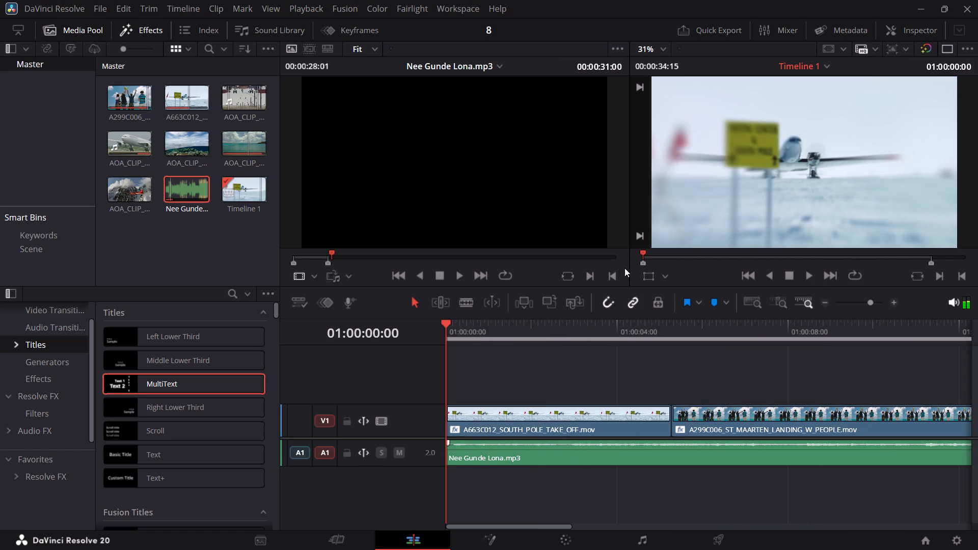
pyautogui.moveTo(624, 268); pyautogui.dragTo(616, 268)
pyautogui.click(808, 277)
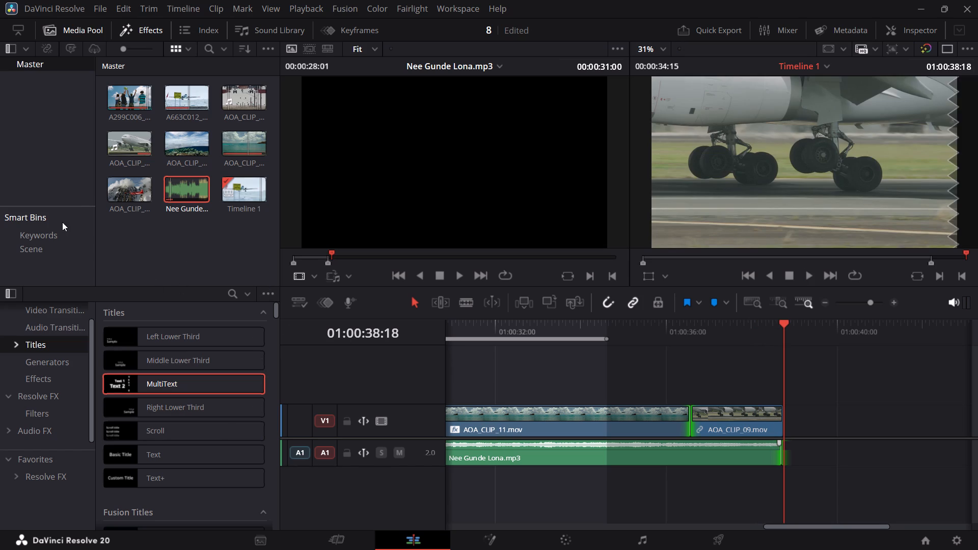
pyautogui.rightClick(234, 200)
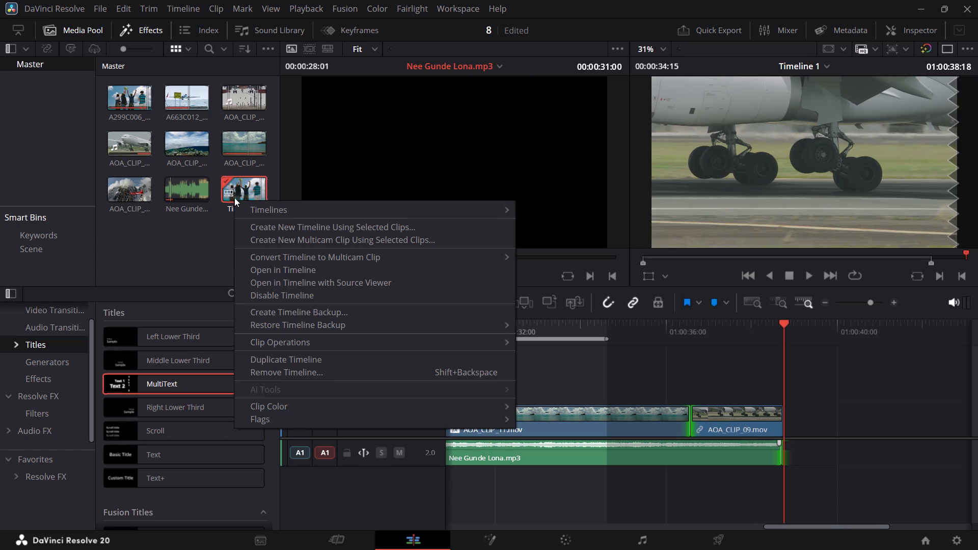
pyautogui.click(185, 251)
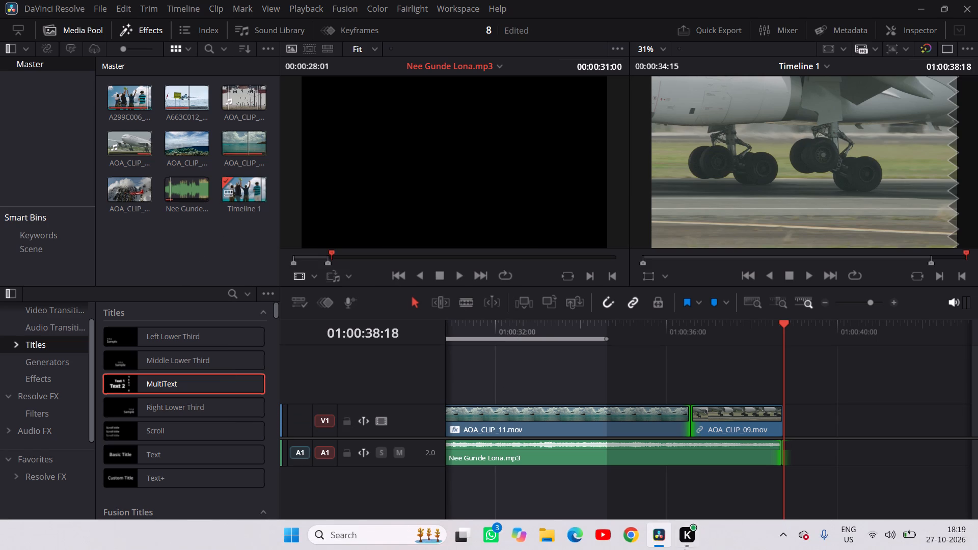